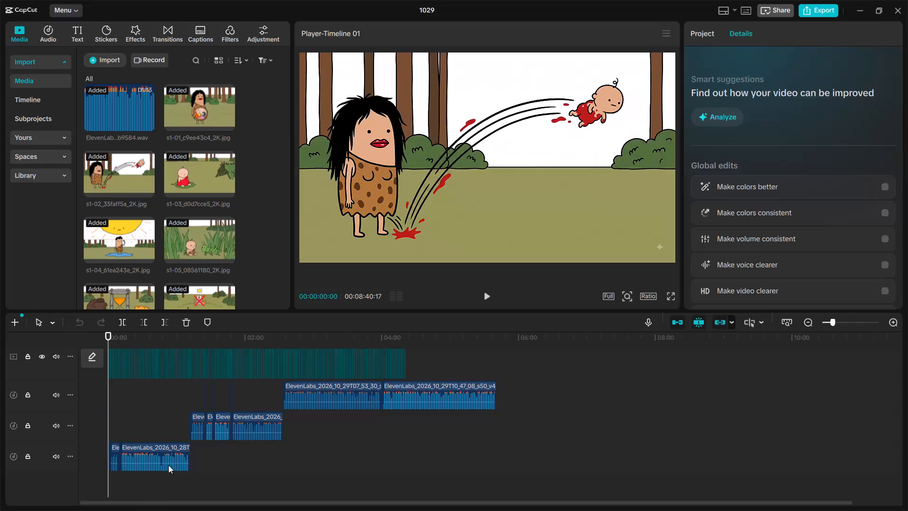
# Place the playhead at the end of the last image clip on the main track, at 00:04:21:04.
pyautogui.keyDown('ctrl'); pyautogui.scroll(12, 397, 401); pyautogui.keyUp('ctrl')
pyautogui.hscroll(-5, 397, 401)
pyautogui.hscroll(2, 397, 401)
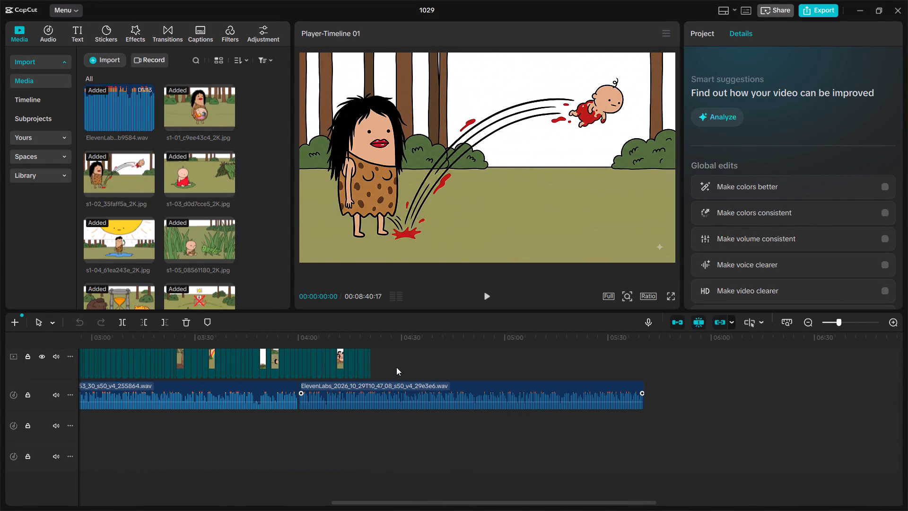
pyautogui.click(396, 367)
pyautogui.moveTo(396, 367); pyautogui.dragTo(372, 366)
pyautogui.keyDown('ctrl'); pyautogui.scroll(8, 372, 366); pyautogui.keyUp('ctrl')
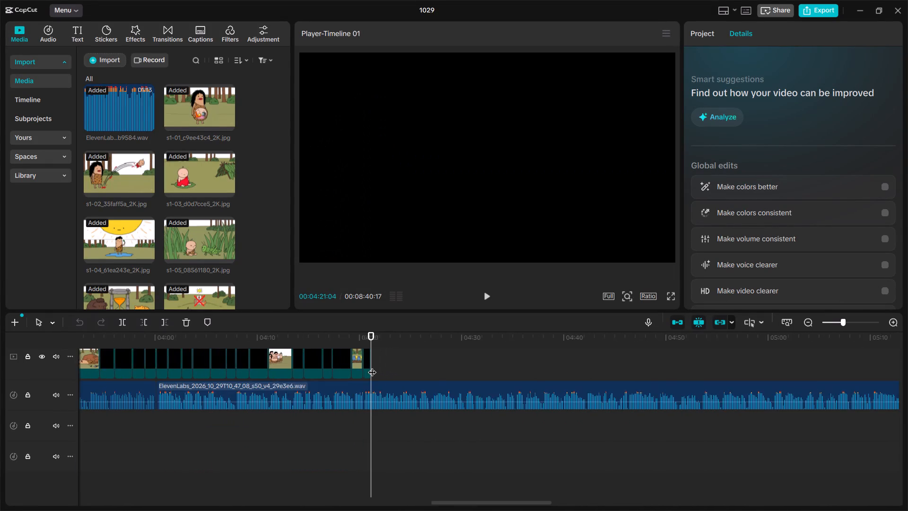
pyautogui.keyDown('ctrl'); pyautogui.scroll(5, 372, 366); pyautogui.keyUp('ctrl')
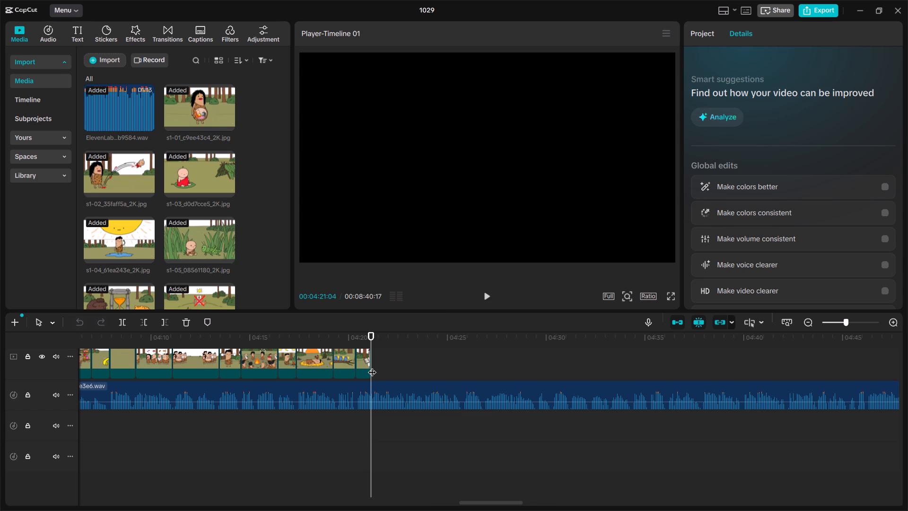
pyautogui.moveTo(372, 366); pyautogui.dragTo(372, 361)
pyautogui.moveTo(372, 361); pyautogui.dragTo(372, 361)
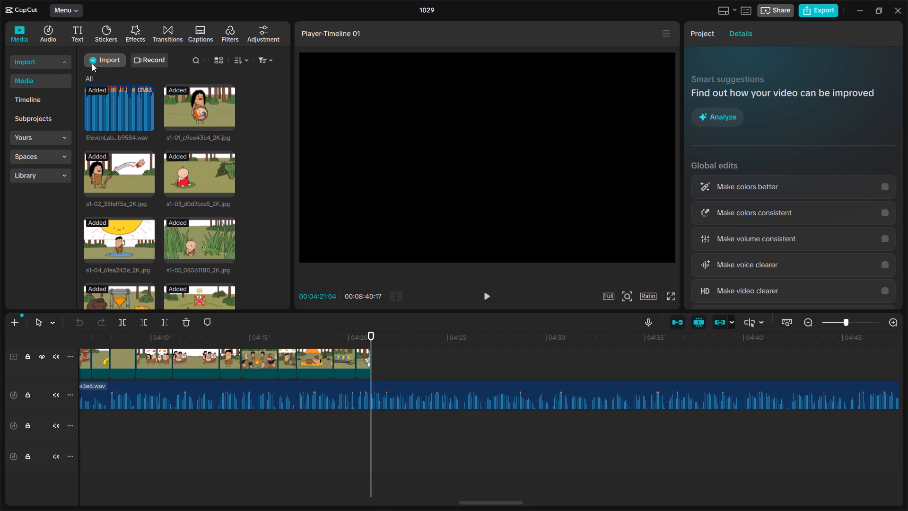
# Import the images from s4-16 onward from the c4 s4 folder into the project media.
pyautogui.click(92, 63)
pyautogui.click(110, 87)
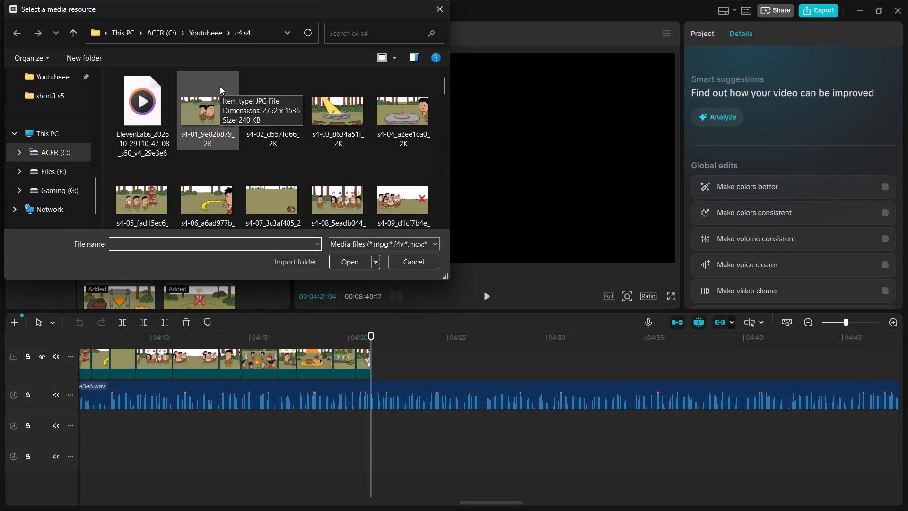
pyautogui.hotkey('ctrl', 'a')
pyautogui.click(230, 120)
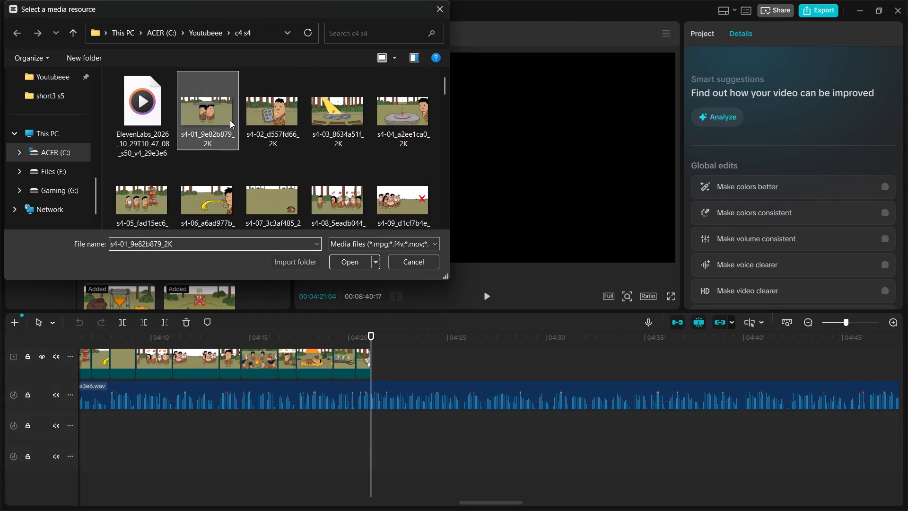
pyautogui.hotkey('ctrl', 'a')
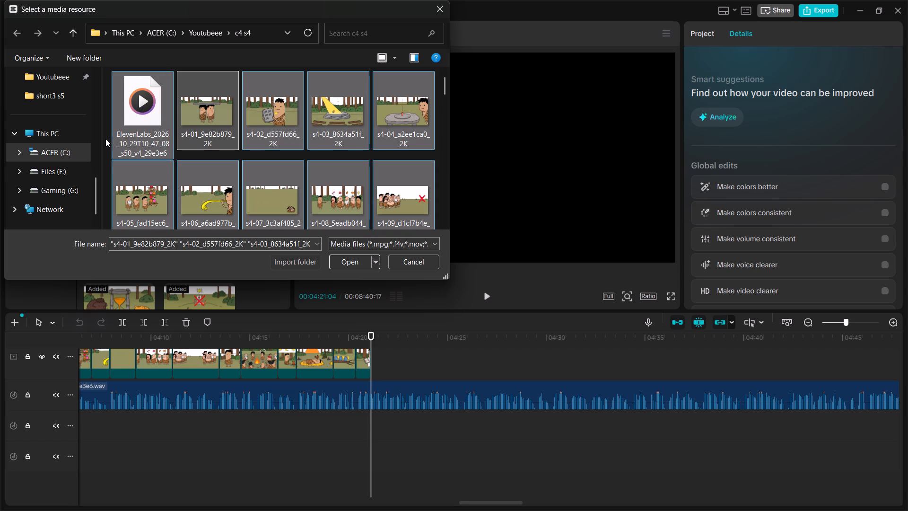
pyautogui.keyDown('ctrl'); pyautogui.moveTo(107, 140); pyautogui.dragTo(389, 204); pyautogui.keyUp('ctrl')
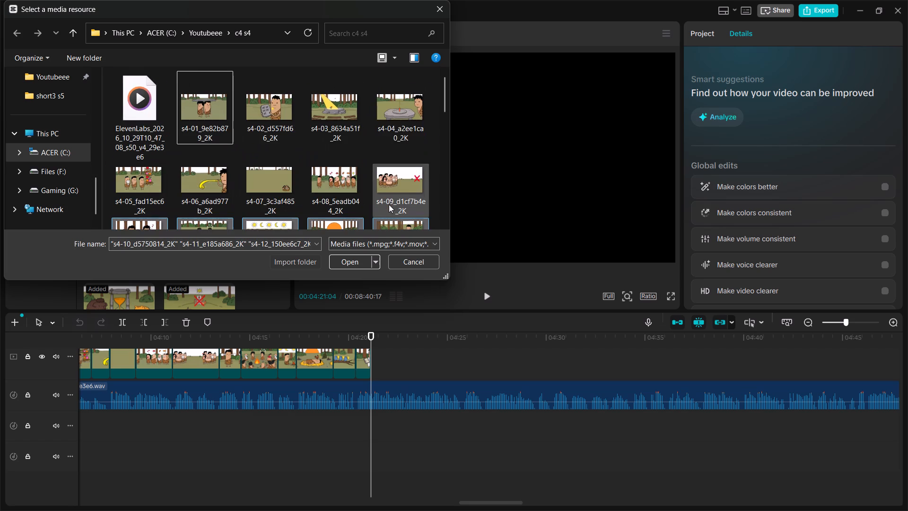
pyautogui.scroll(-1, 389, 204)
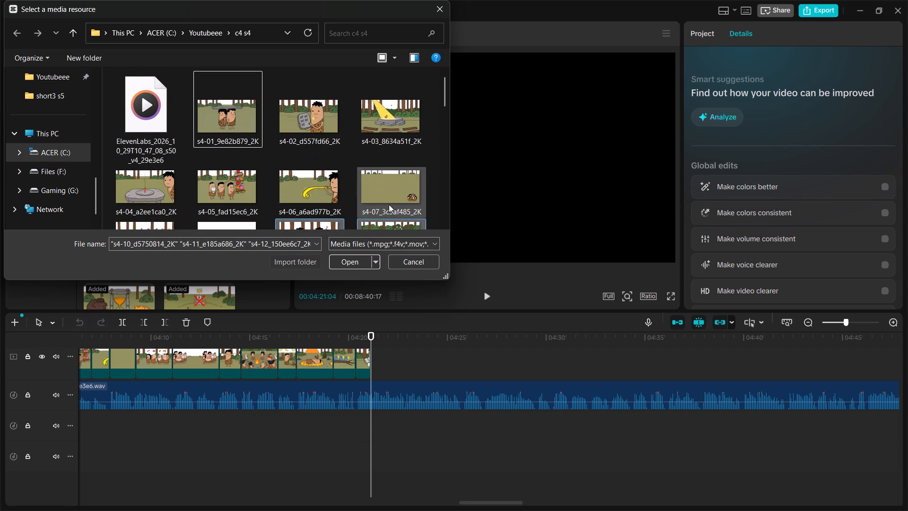
pyautogui.scroll(-1, 389, 204)
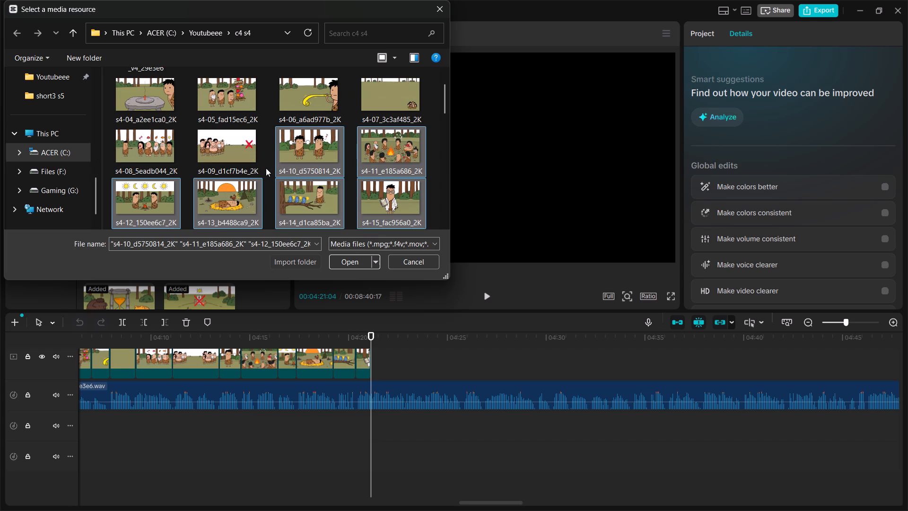
pyautogui.keyDown('ctrl'); pyautogui.moveTo(266, 168); pyautogui.dragTo(394, 206); pyautogui.keyUp('ctrl')
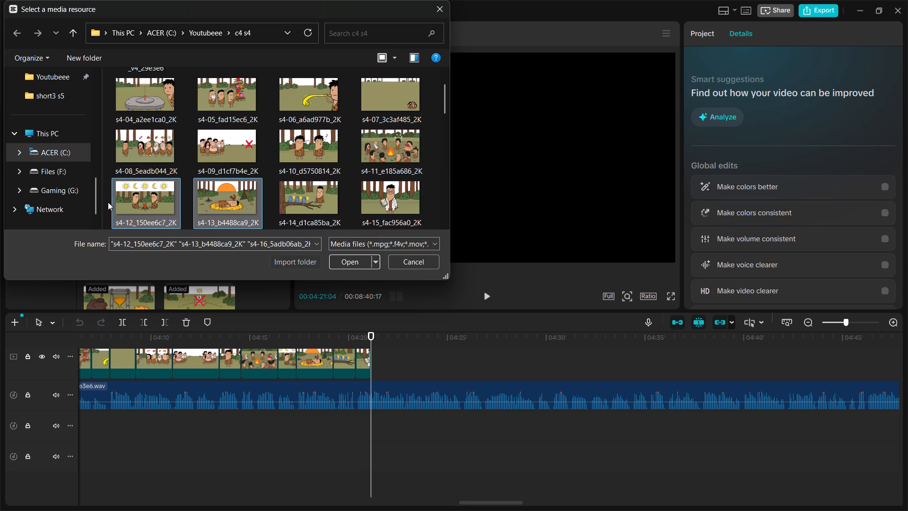
pyautogui.keyDown('ctrl'); pyautogui.moveTo(108, 202); pyautogui.dragTo(227, 211); pyautogui.keyUp('ctrl')
pyautogui.scroll(-1, 227, 211)
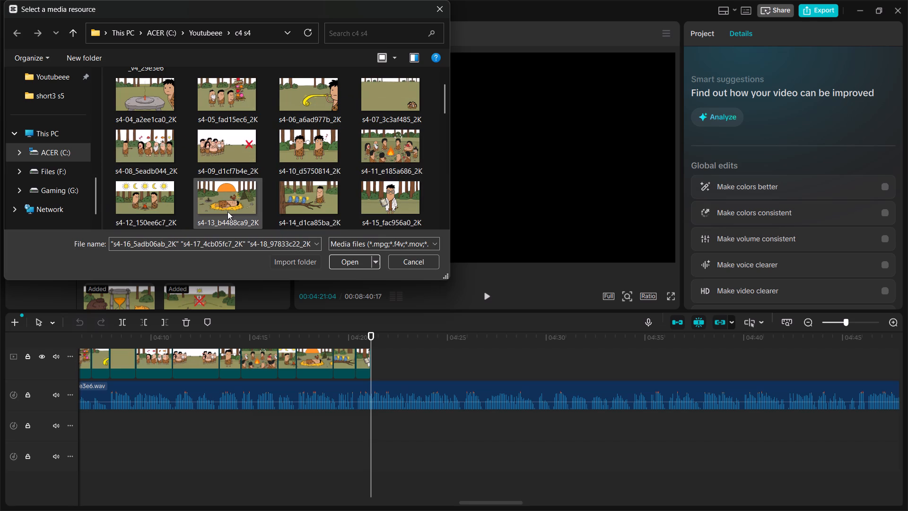
pyautogui.scroll(-1, 227, 211)
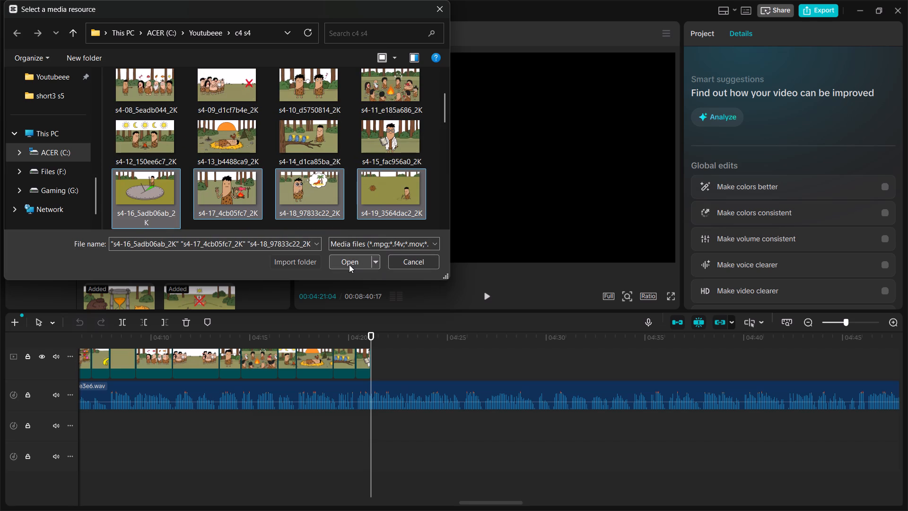
pyautogui.click(349, 264)
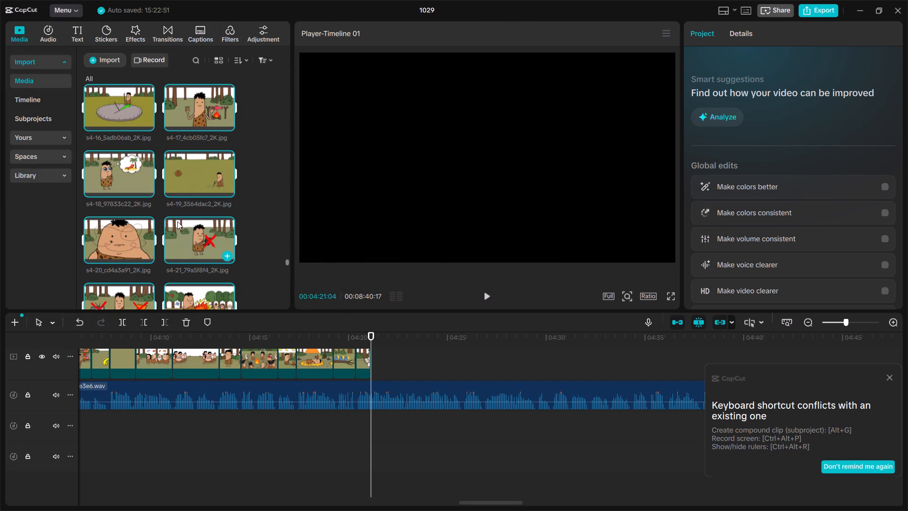
# Add all the newly imported images to the main track, starting at the playhead after the s4-15 clip.
pyautogui.click(148, 191)
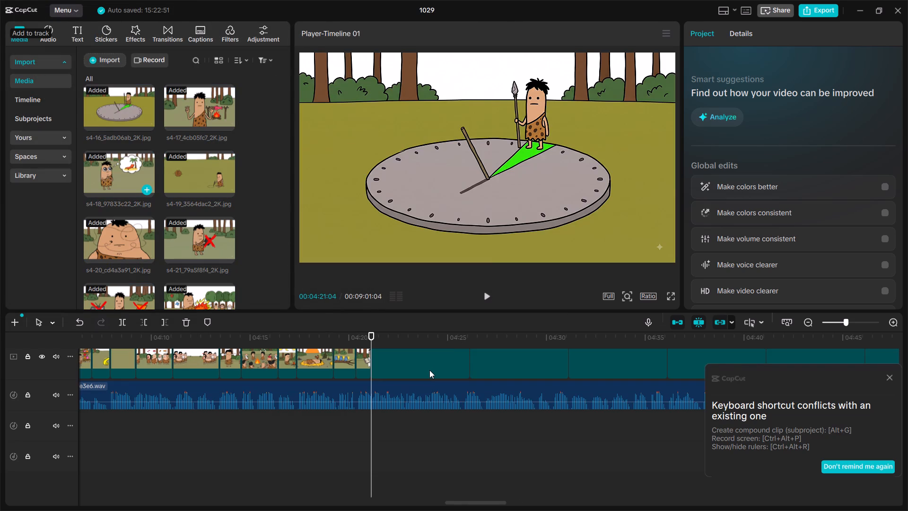
pyautogui.keyDown('ctrl'); pyautogui.scroll(-9, 429, 370); pyautogui.keyUp('ctrl')
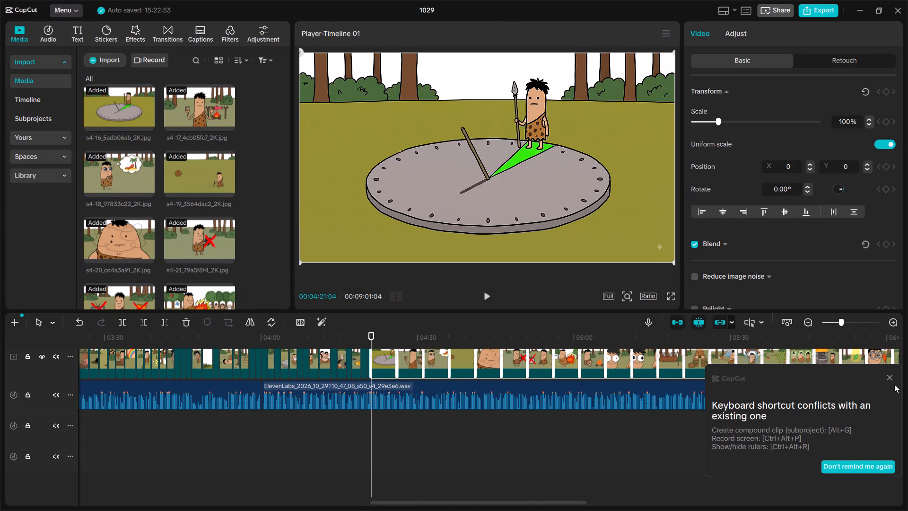
pyautogui.click(891, 379)
# Shorten all the newly added image clips together so the sequence ends close to the end of the narration audio.
pyautogui.scroll(1, 742, 373)
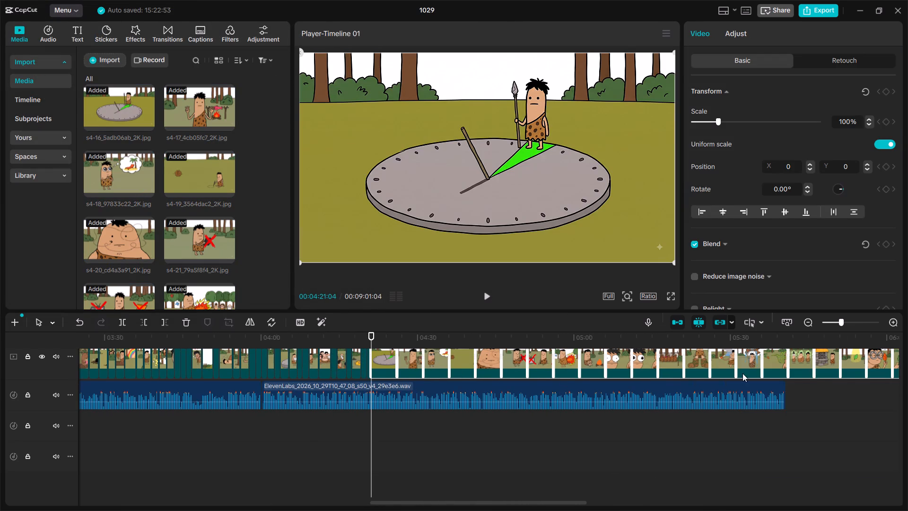
pyautogui.scroll(1, 742, 373)
pyautogui.scroll(1, 603, 388)
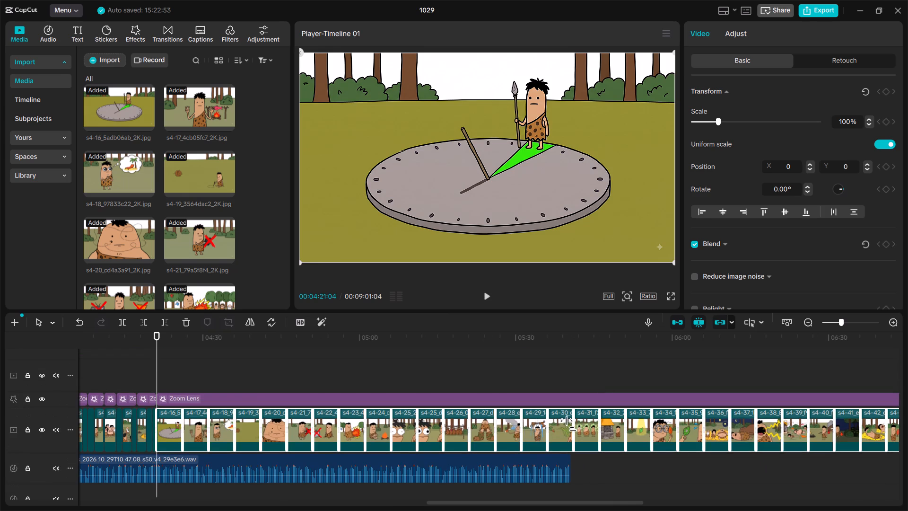
pyautogui.moveTo(573, 427); pyautogui.dragTo(567, 427)
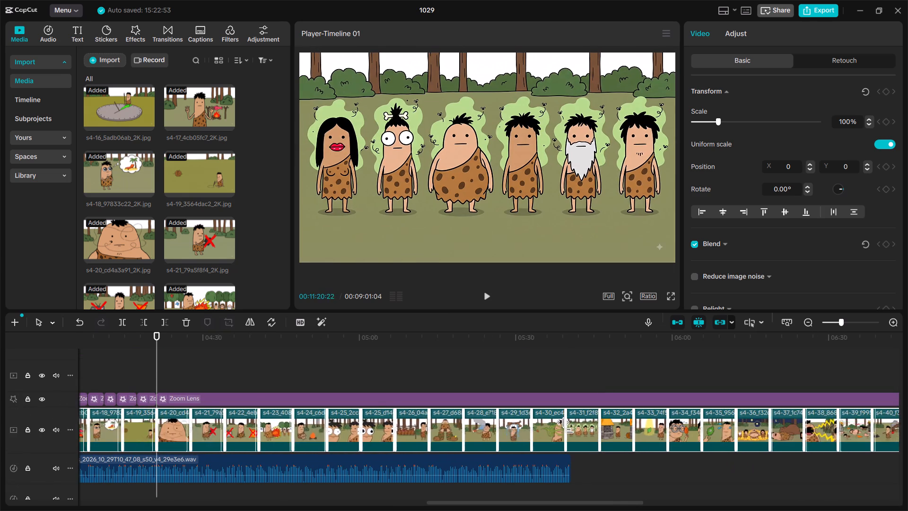
pyautogui.moveTo(567, 427); pyautogui.dragTo(598, 423)
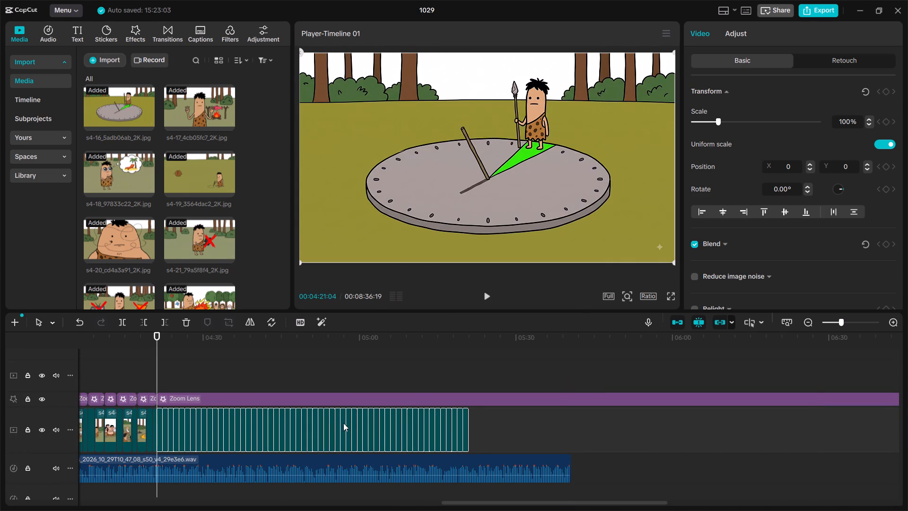
pyautogui.click(346, 425)
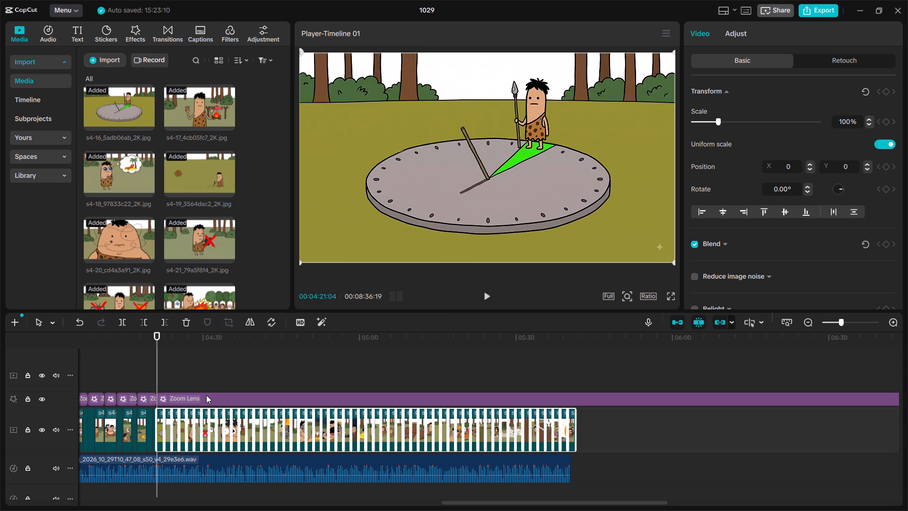
# Play the narration from about 00:04:19 and lengthen the s4-15 image clip by about 0.6 s to match it.
pyautogui.click(149, 370)
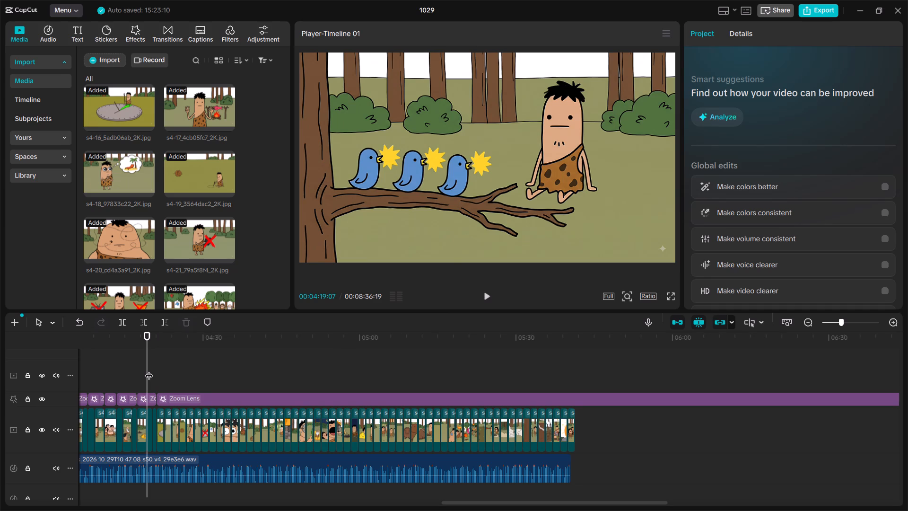
pyautogui.press('space')
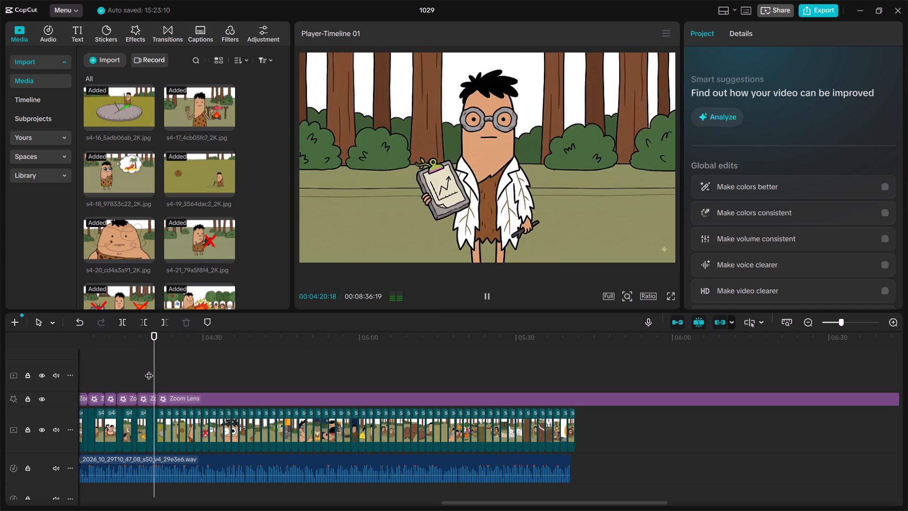
pyautogui.press('space')
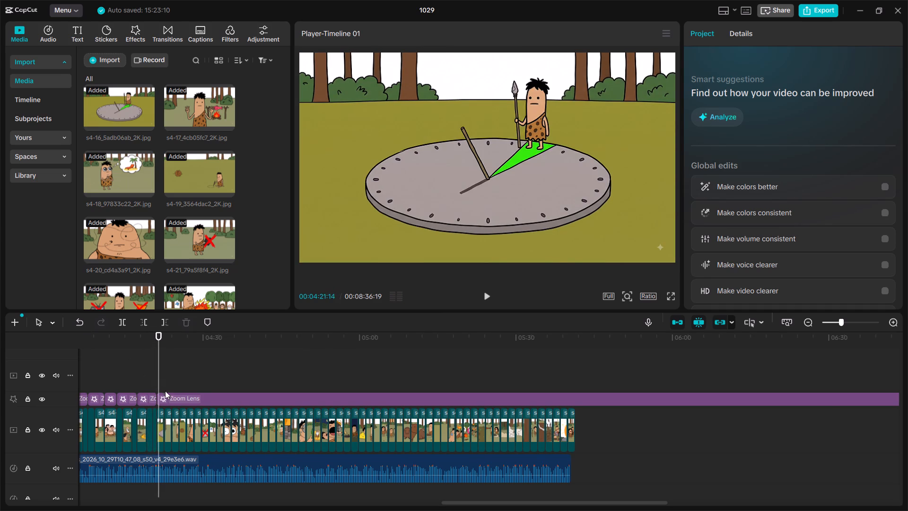
pyautogui.keyDown('ctrl'); pyautogui.scroll(17, 157, 357); pyautogui.keyUp('ctrl')
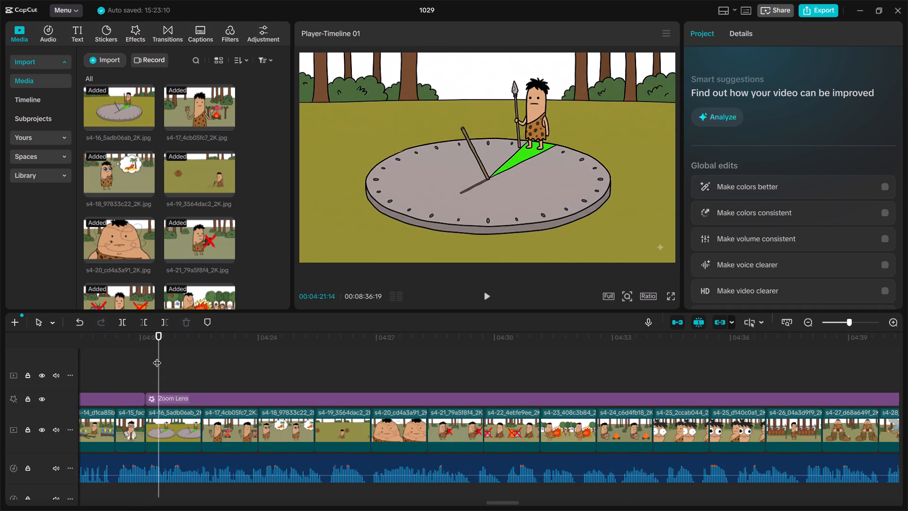
pyautogui.press('space')
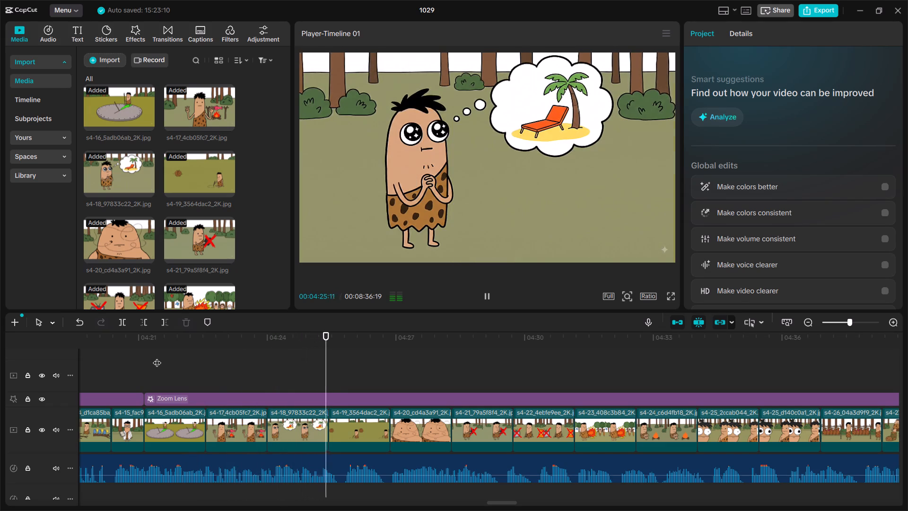
pyautogui.click(111, 384)
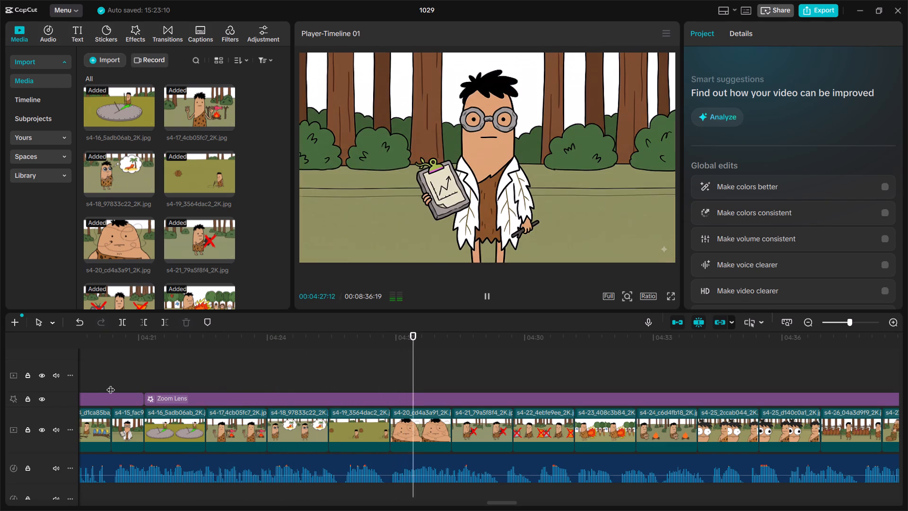
pyautogui.press('space')
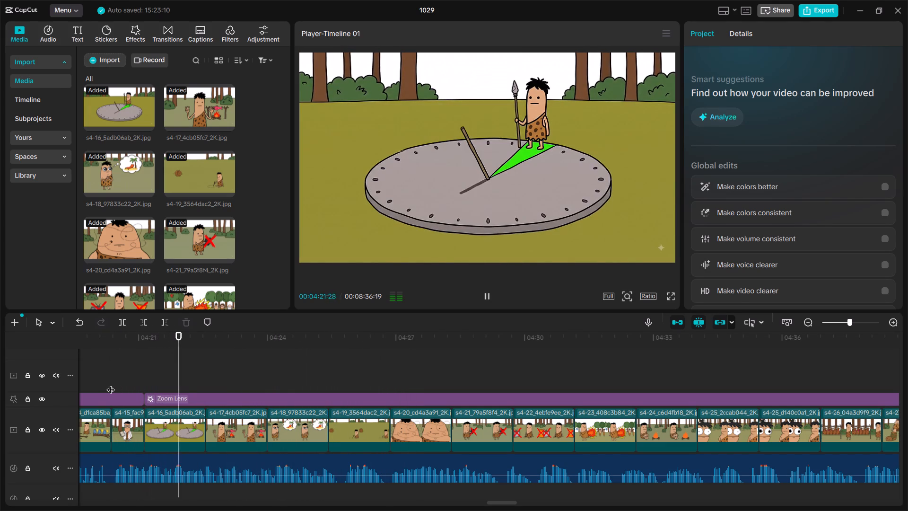
pyautogui.press('space')
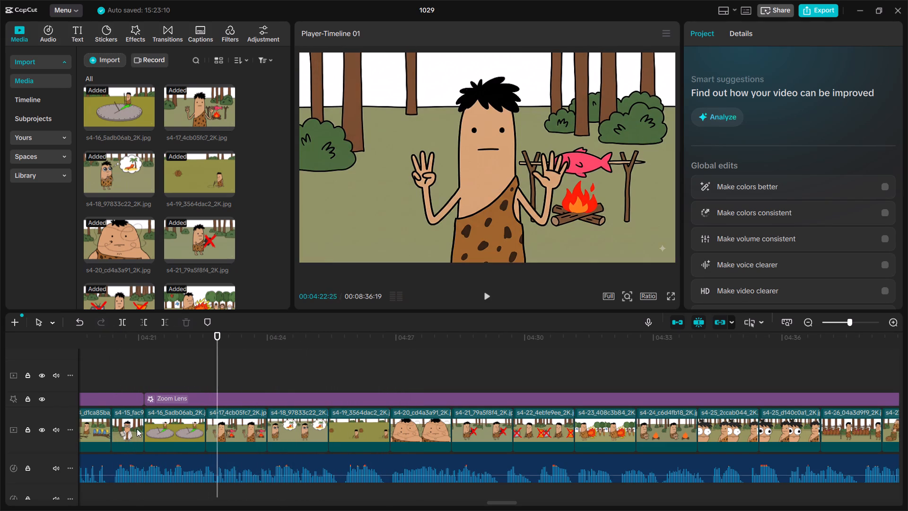
pyautogui.click(137, 429)
pyautogui.moveTo(143, 428); pyautogui.dragTo(169, 432)
# Move the long Zoom Lens effect earlier so it starts directly after the preceding effect.
pyautogui.press('space')
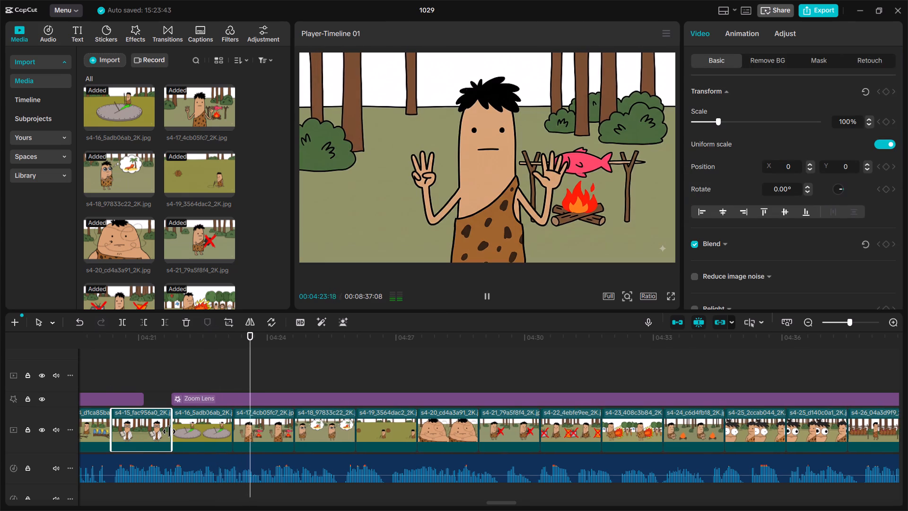
pyautogui.press('space')
pyautogui.moveTo(231, 396); pyautogui.dragTo(204, 397)
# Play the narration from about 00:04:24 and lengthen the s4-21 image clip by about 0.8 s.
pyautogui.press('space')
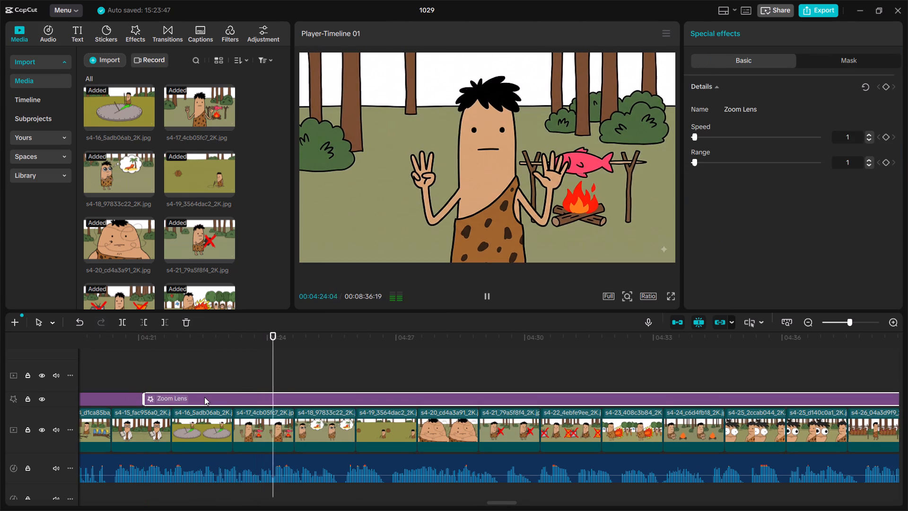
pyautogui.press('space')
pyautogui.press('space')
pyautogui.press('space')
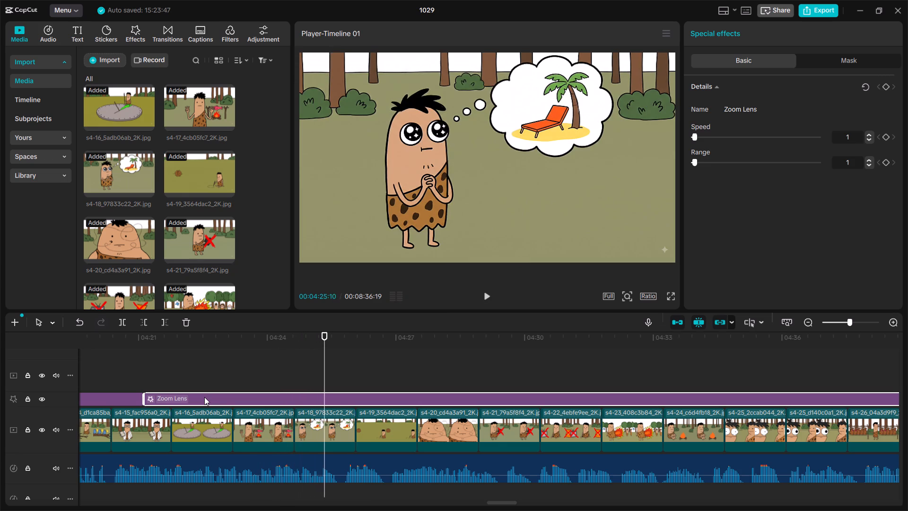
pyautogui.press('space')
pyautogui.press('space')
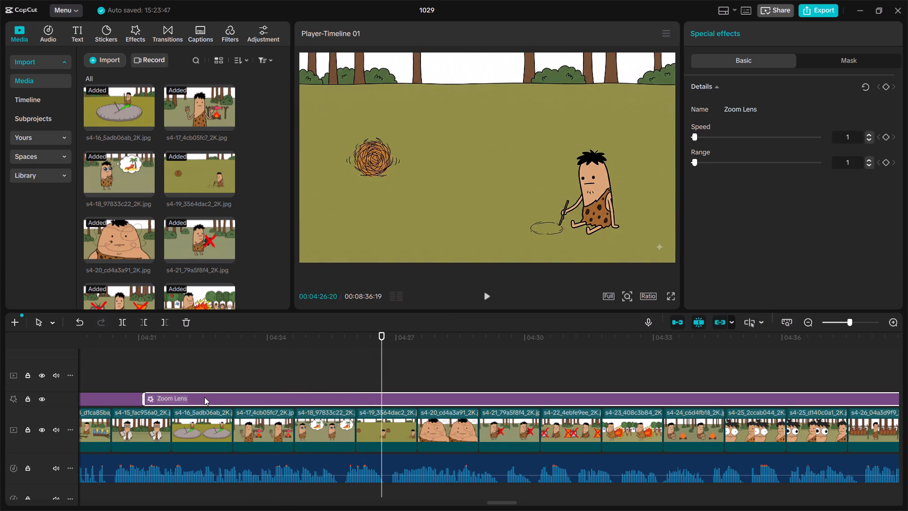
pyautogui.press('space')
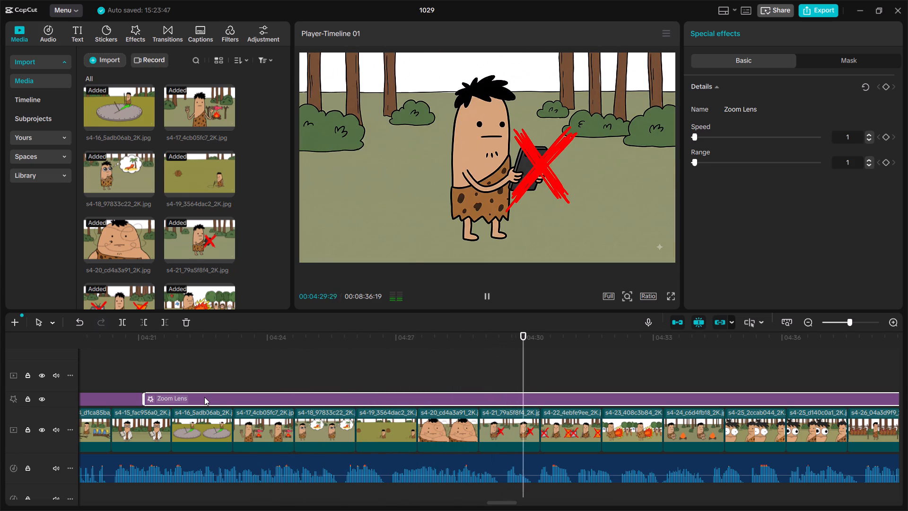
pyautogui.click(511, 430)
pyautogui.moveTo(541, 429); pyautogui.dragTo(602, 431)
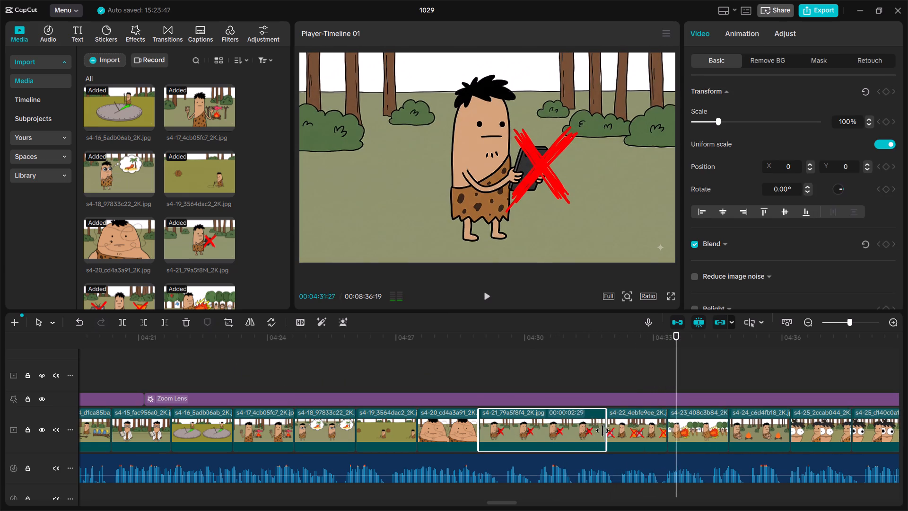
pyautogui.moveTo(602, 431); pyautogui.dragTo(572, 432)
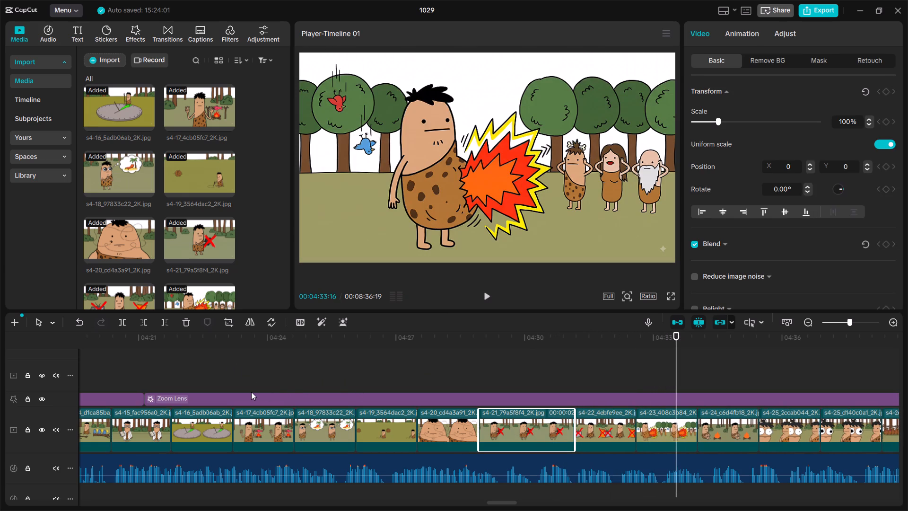
# Replay the narration from about 00:04:23 and lengthen the s4-18 image clip by about 0.8 s.
pyautogui.click(251, 392)
pyautogui.press('space')
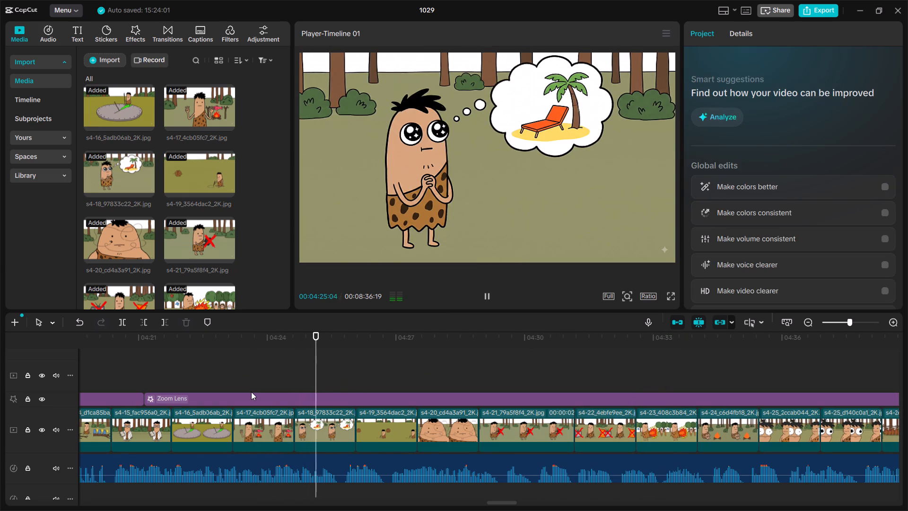
pyautogui.press('space')
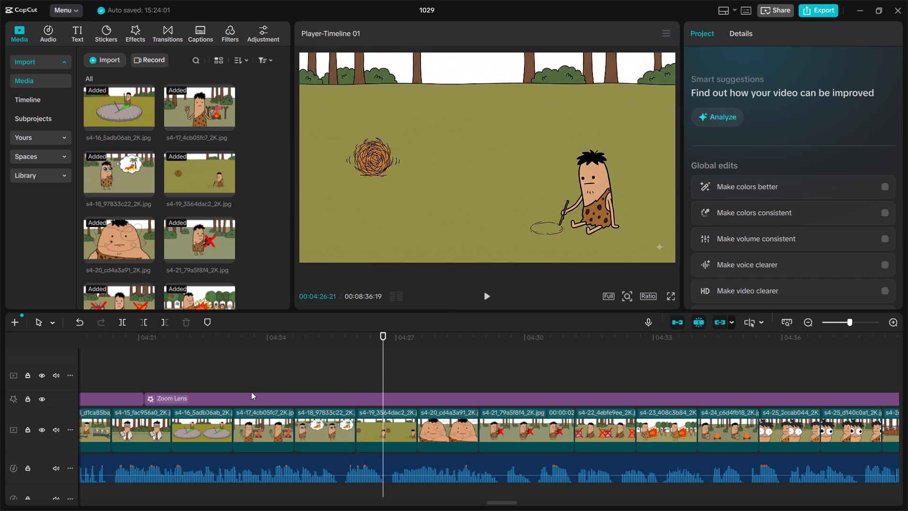
pyautogui.press('space')
pyautogui.press('space')
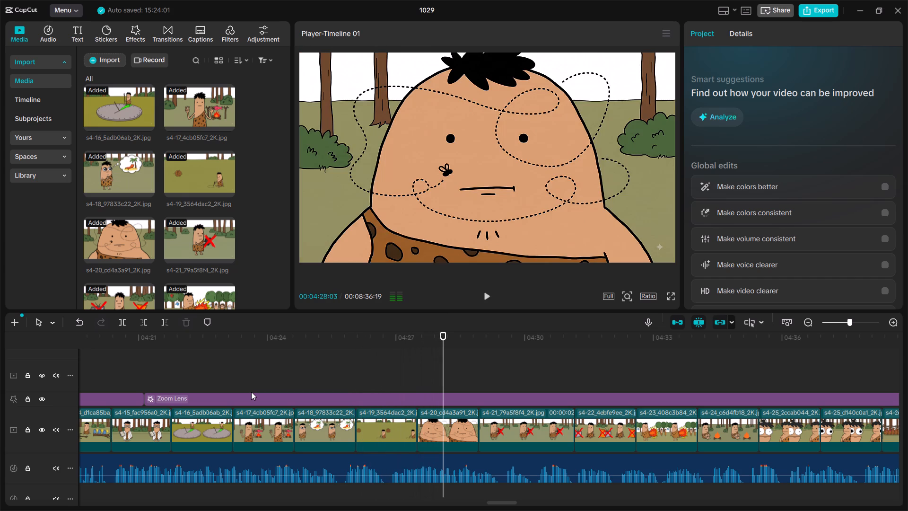
pyautogui.press('space')
pyautogui.press('space')
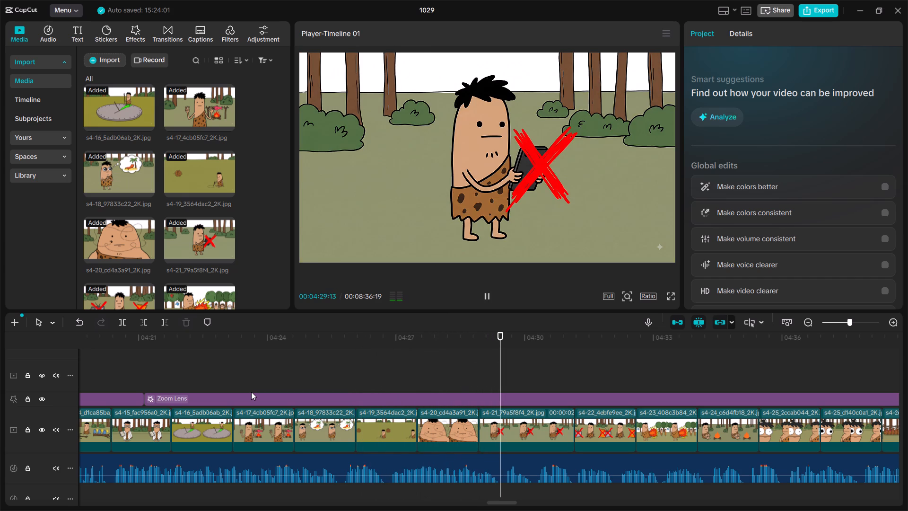
pyautogui.click(364, 377)
pyautogui.click(340, 418)
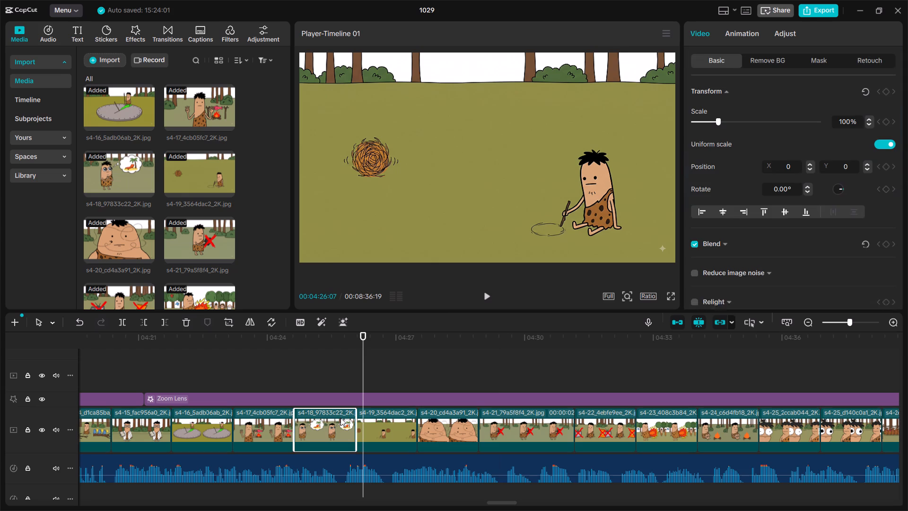
pyautogui.moveTo(354, 427); pyautogui.dragTo(387, 429)
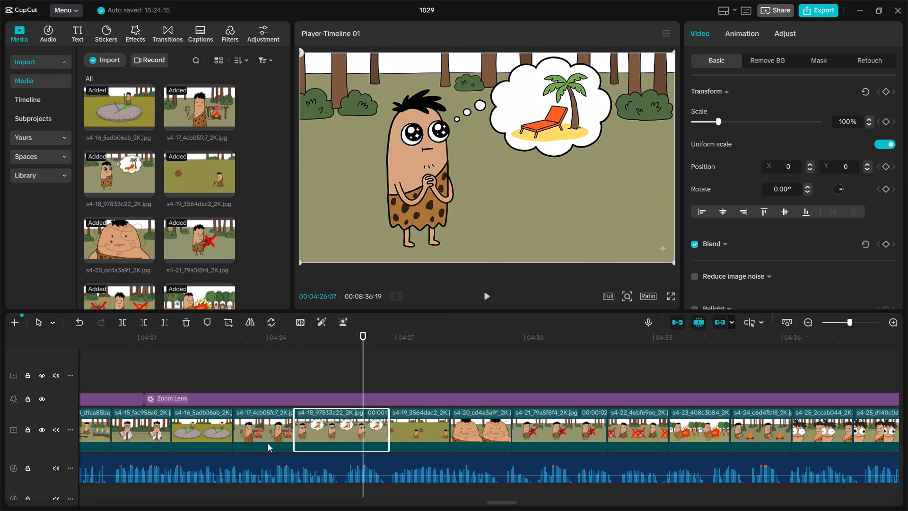
# Move the cut between the s4-17 and s4-18 clips about 0.9 s later, so s4-17 lasts 00:00:02:11.
pyautogui.click(267, 442)
pyautogui.moveTo(290, 376); pyautogui.dragTo(292, 434)
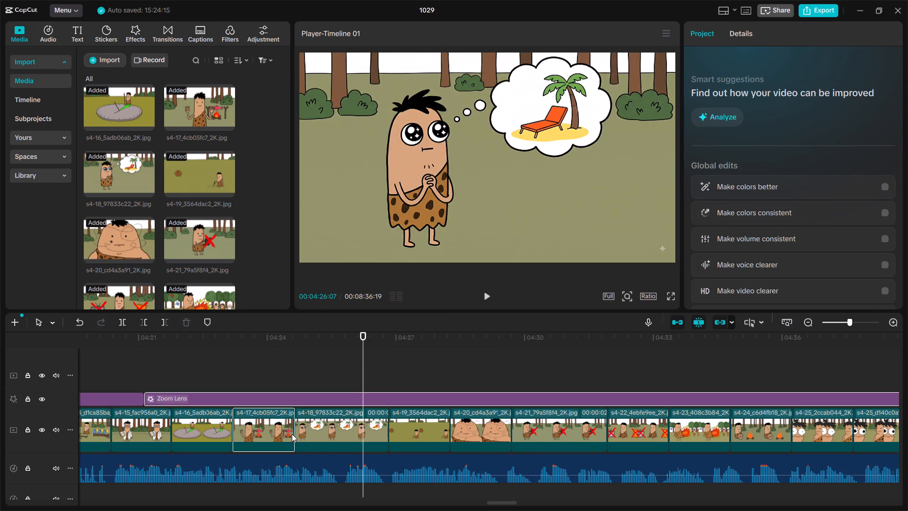
pyautogui.moveTo(292, 434); pyautogui.dragTo(291, 433)
pyautogui.click(310, 370)
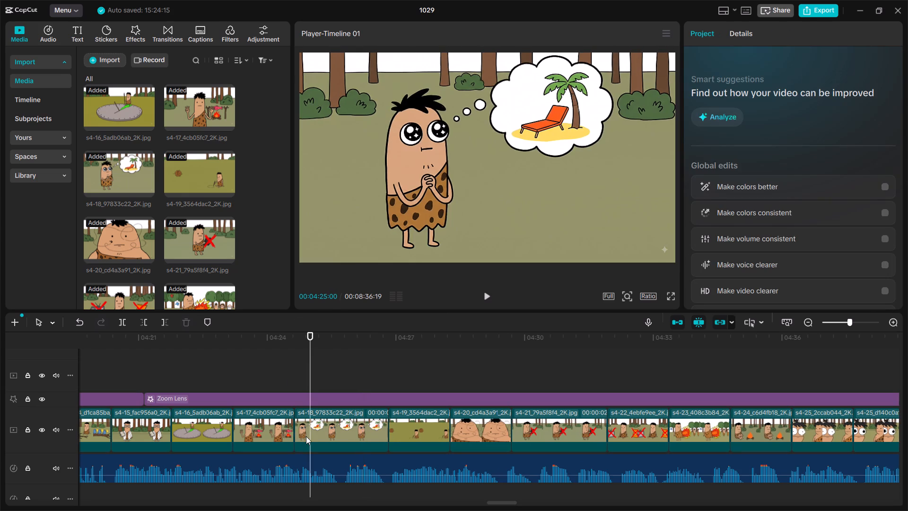
pyautogui.moveTo(293, 430); pyautogui.dragTo(333, 430)
# Play the narration from 00:04:25 and shorten the s4-21 image clip by about 0.8 s at its end.
pyautogui.press('space')
pyautogui.press('space')
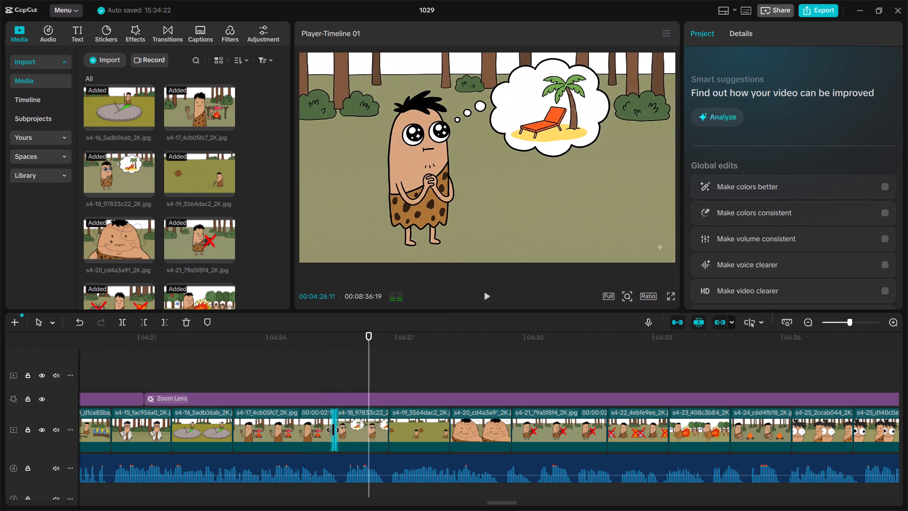
pyautogui.press('space')
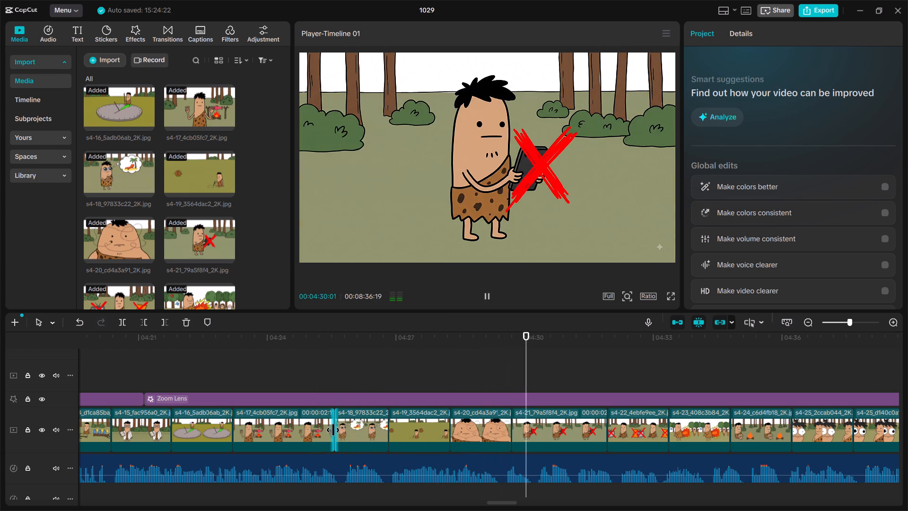
pyautogui.press('space')
pyautogui.press('space')
pyautogui.press('space')
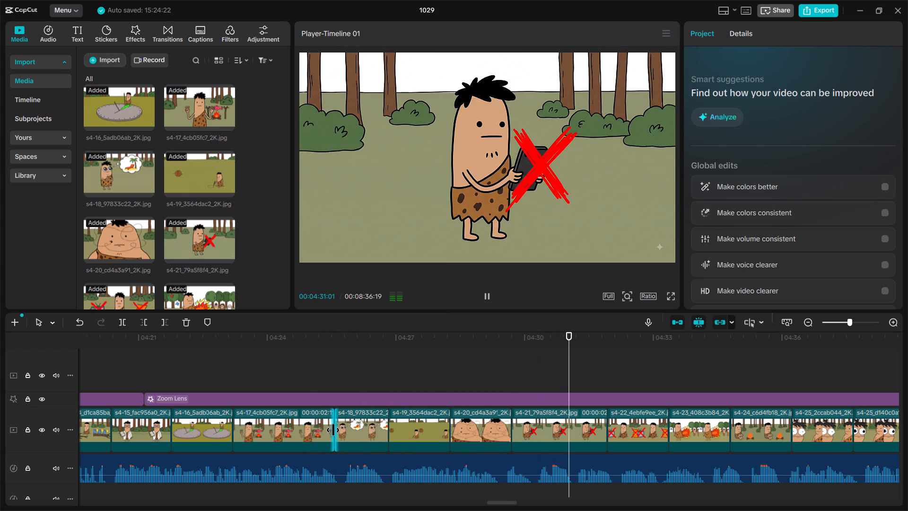
pyautogui.press('space')
pyautogui.press('space')
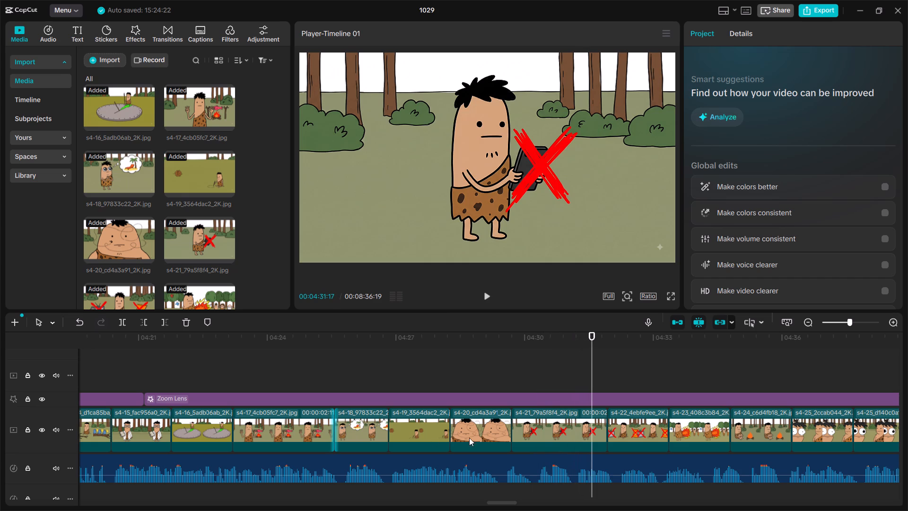
pyautogui.click(546, 421)
pyautogui.moveTo(609, 417); pyautogui.dragTo(573, 425)
# Play the narration past the s4-22 image and lengthen the s4-22 clip by about 0.7 s to match it.
pyautogui.press('space')
pyautogui.press('space')
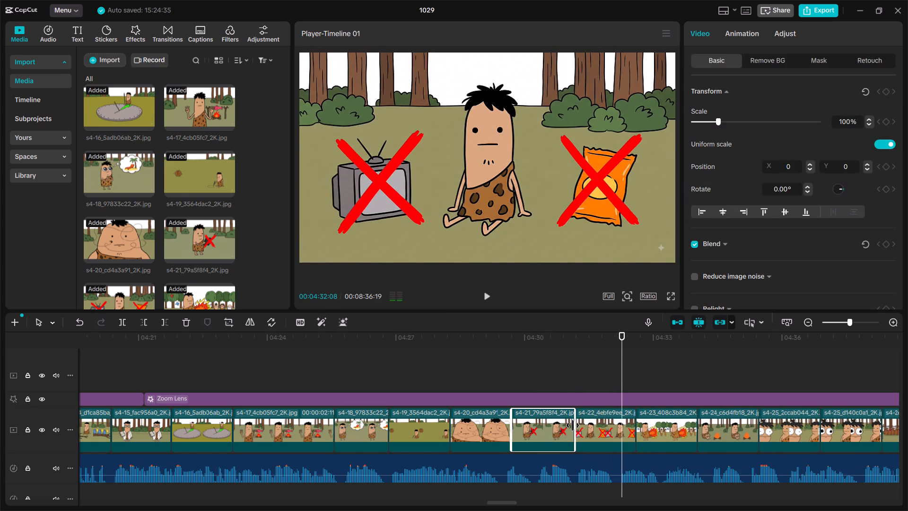
pyautogui.press('space')
pyautogui.press('space')
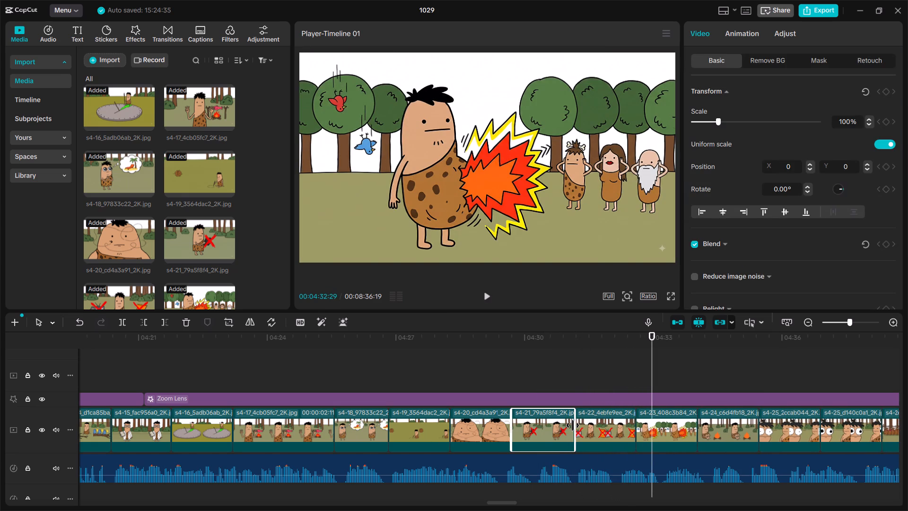
pyautogui.click(601, 420)
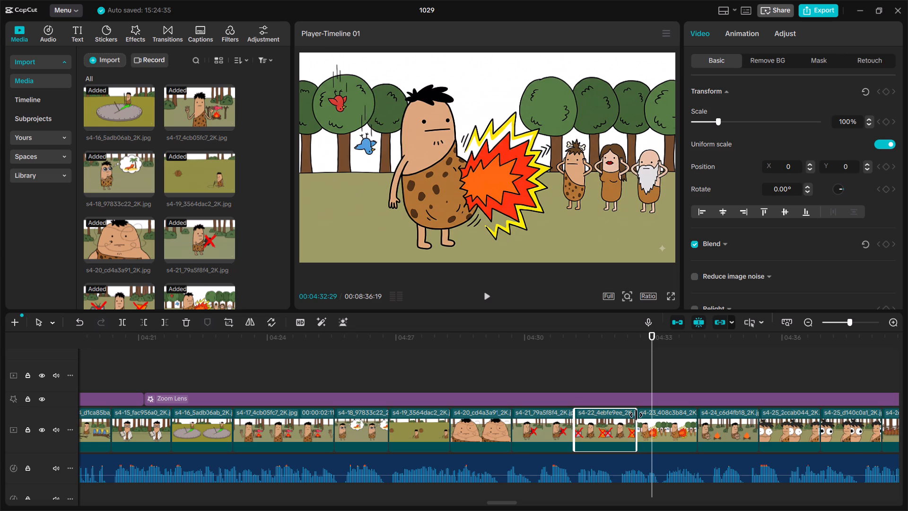
pyautogui.moveTo(636, 415); pyautogui.dragTo(663, 420)
# Play the narration from about 00:04:33 through the s4-25 images and delete the s4-25_2ccab044 image clip.
pyautogui.press('space')
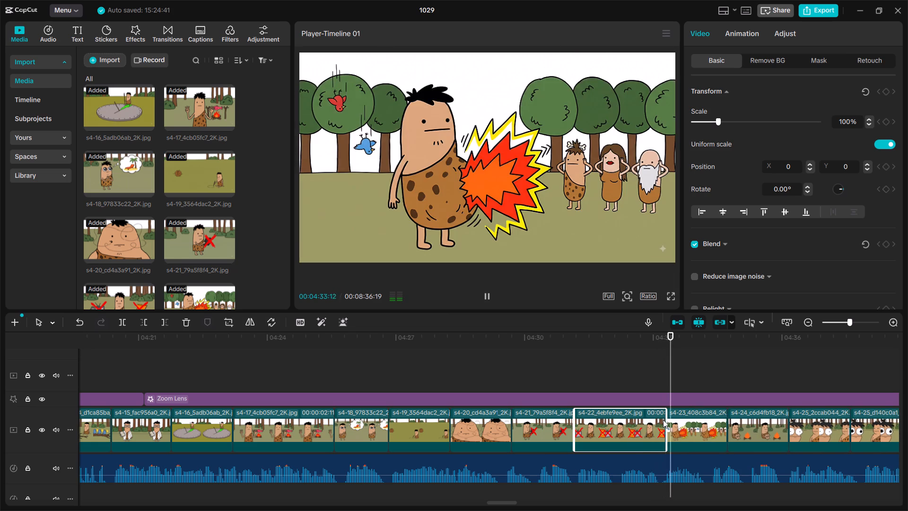
pyautogui.press('space')
pyautogui.hscroll(-2, 663, 420)
pyautogui.press('space')
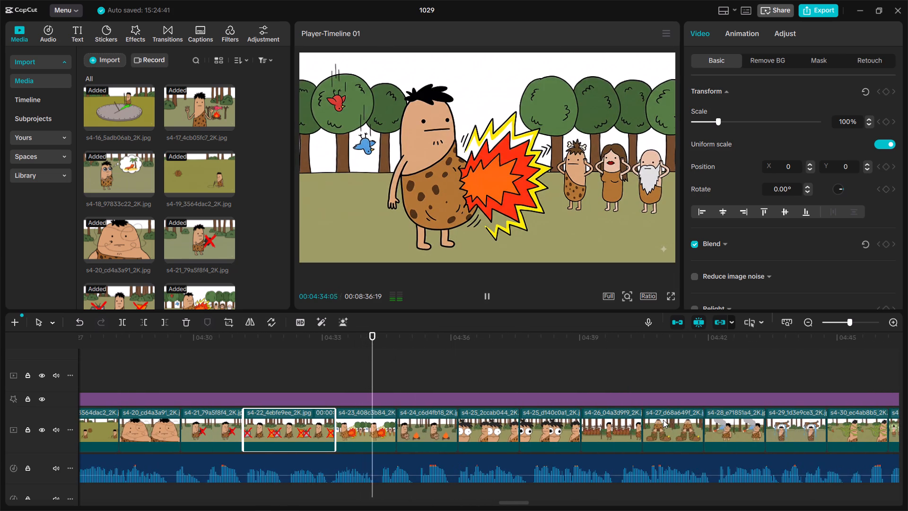
pyautogui.press('space')
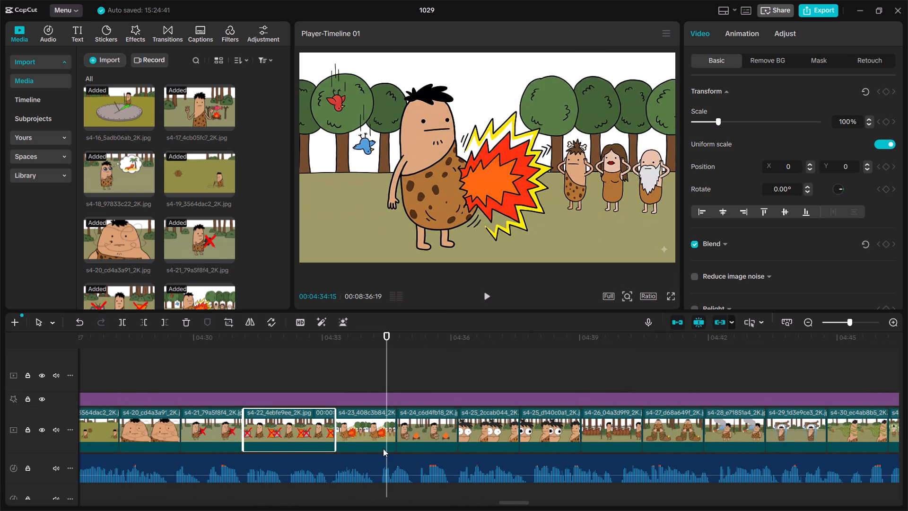
pyautogui.press('space')
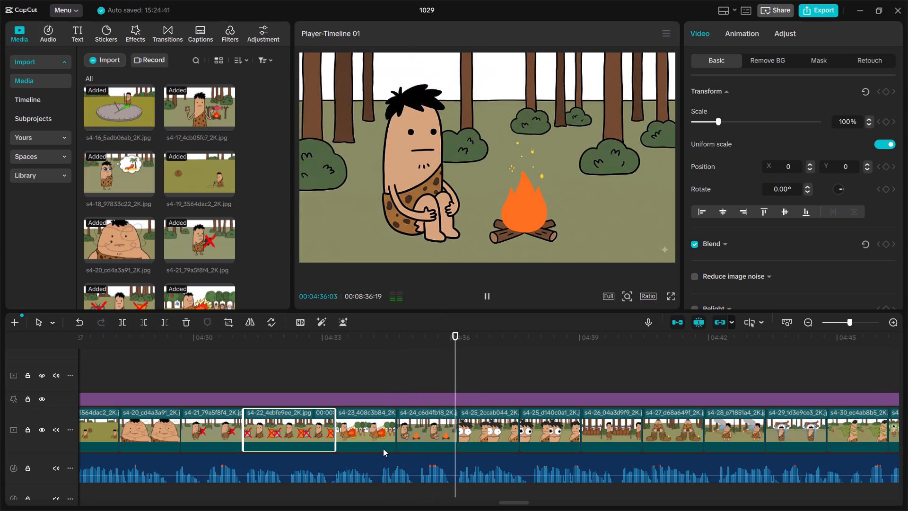
pyautogui.press('space')
pyautogui.press('space')
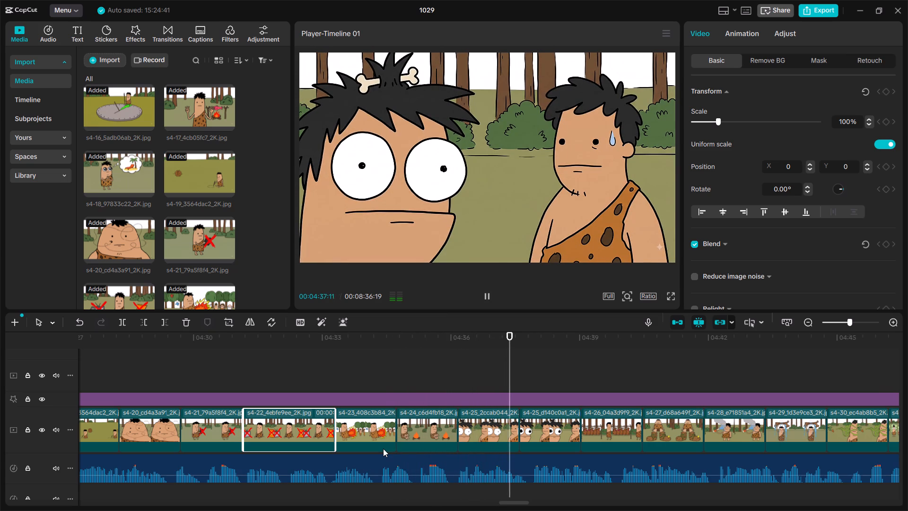
pyautogui.press('space')
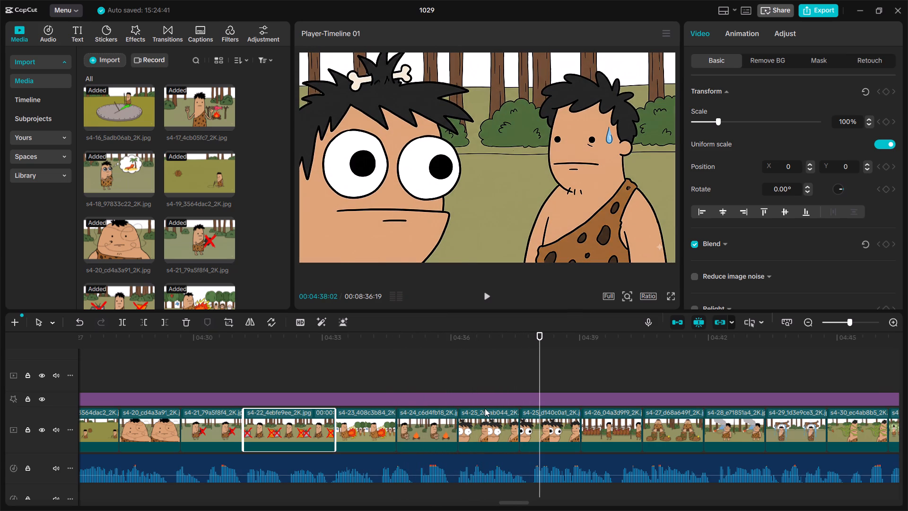
pyautogui.hscroll(-1, 485, 408)
pyautogui.moveTo(502, 370); pyautogui.dragTo(505, 368)
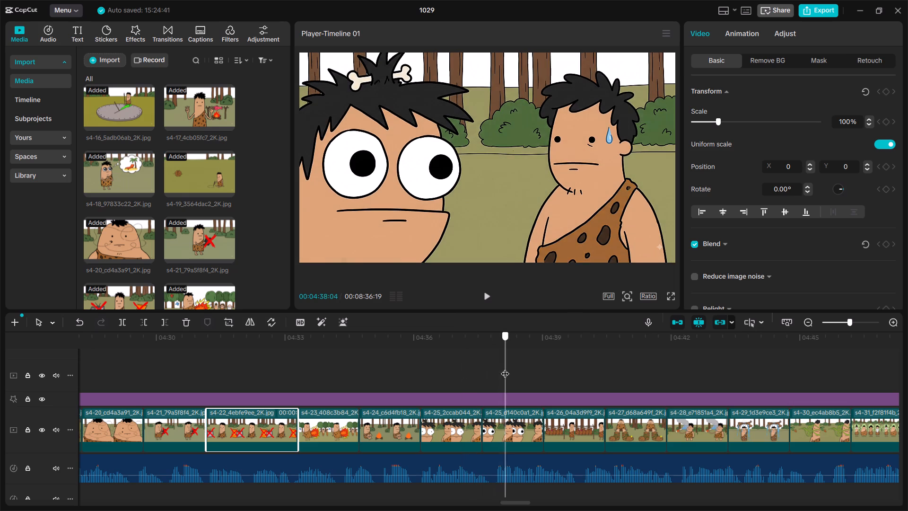
pyautogui.moveTo(505, 368); pyautogui.dragTo(467, 371)
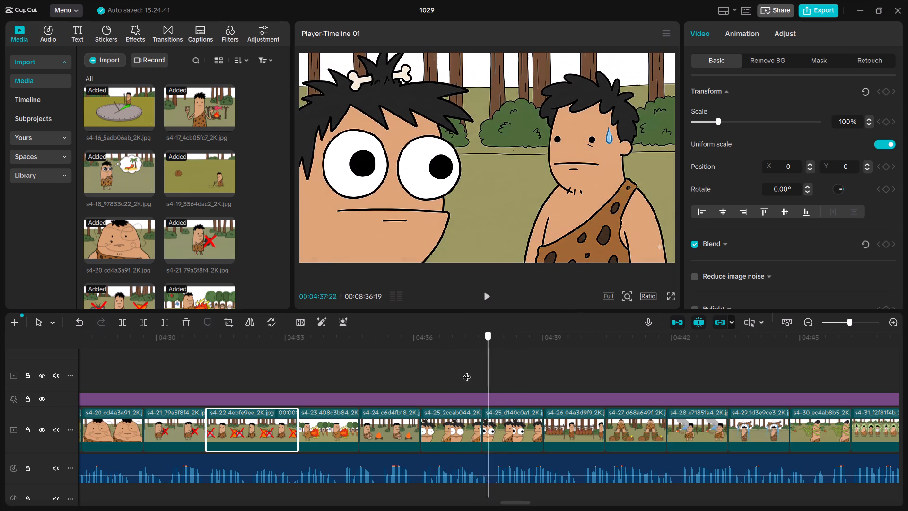
pyautogui.moveTo(467, 371); pyautogui.dragTo(490, 370)
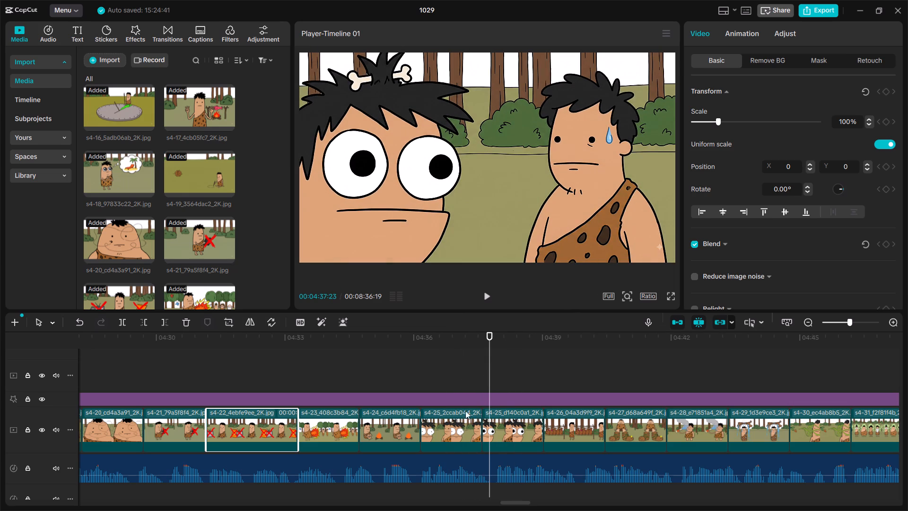
pyautogui.click(446, 435)
pyautogui.press('BackSpace')
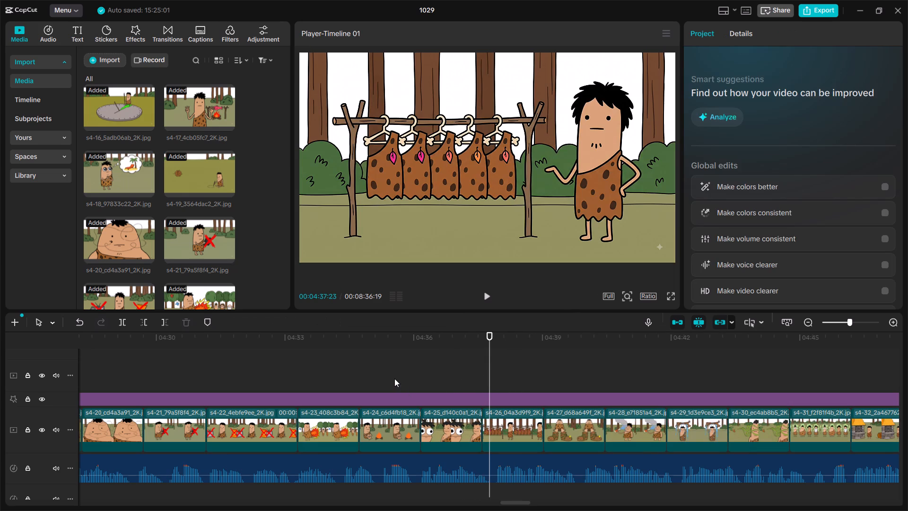
# Replay the narration from about 00:04:36 and lengthen the remaining s4-25 image clip by about 0.3 s.
pyautogui.click(394, 379)
pyautogui.press('space')
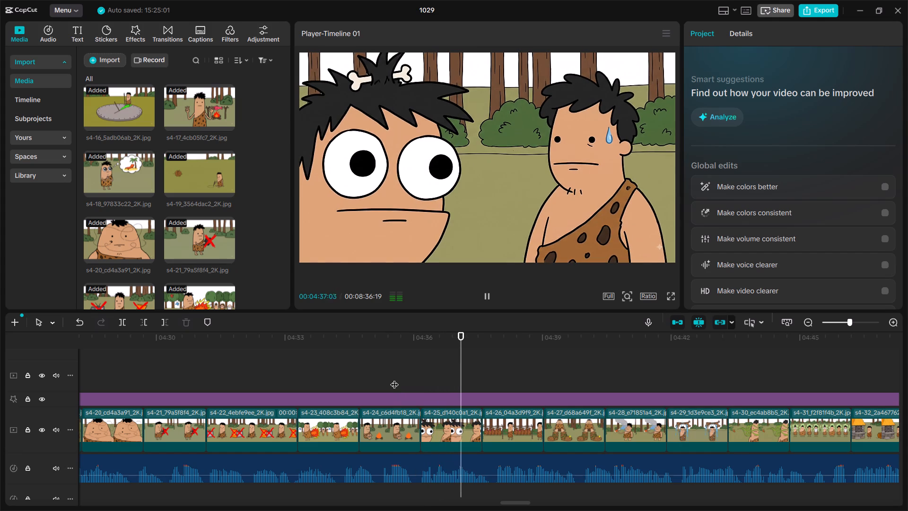
pyautogui.press('space')
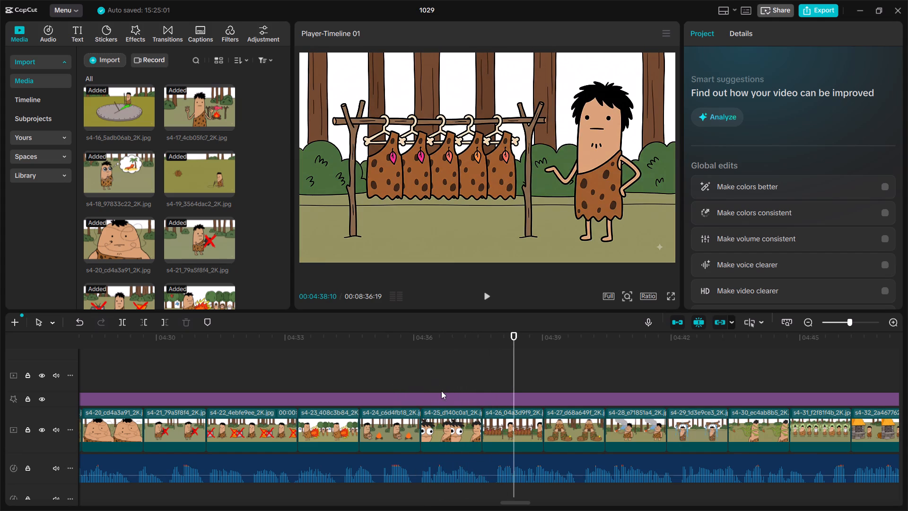
pyautogui.click(456, 439)
pyautogui.moveTo(484, 430); pyautogui.dragTo(496, 429)
# Play the narration from about 00:04:38 to 00:04:42 and lengthen the s4-26 image clip by about 0.5 s at its end.
pyautogui.press('space')
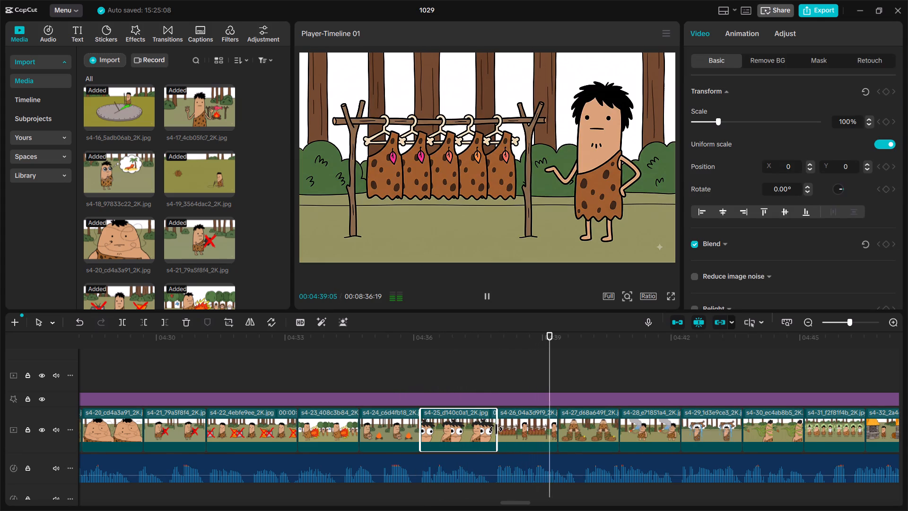
pyautogui.press('space')
pyautogui.press('space')
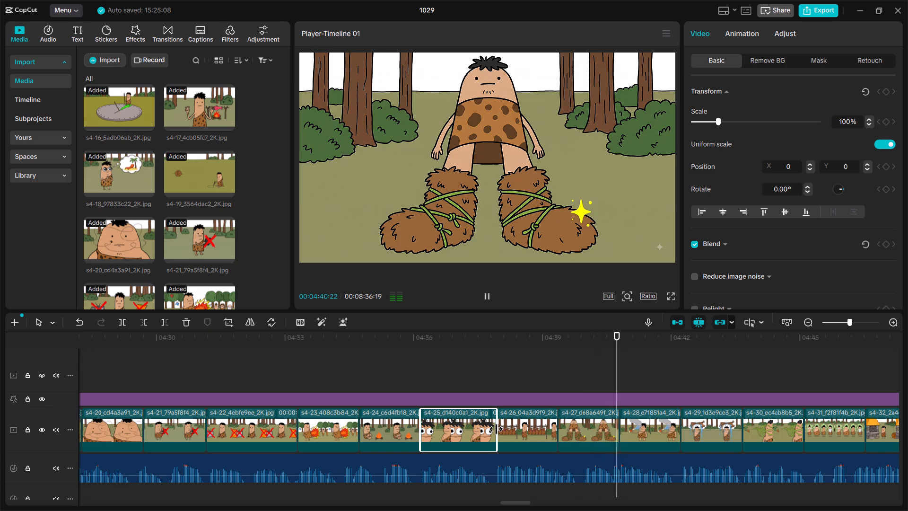
pyautogui.press('space')
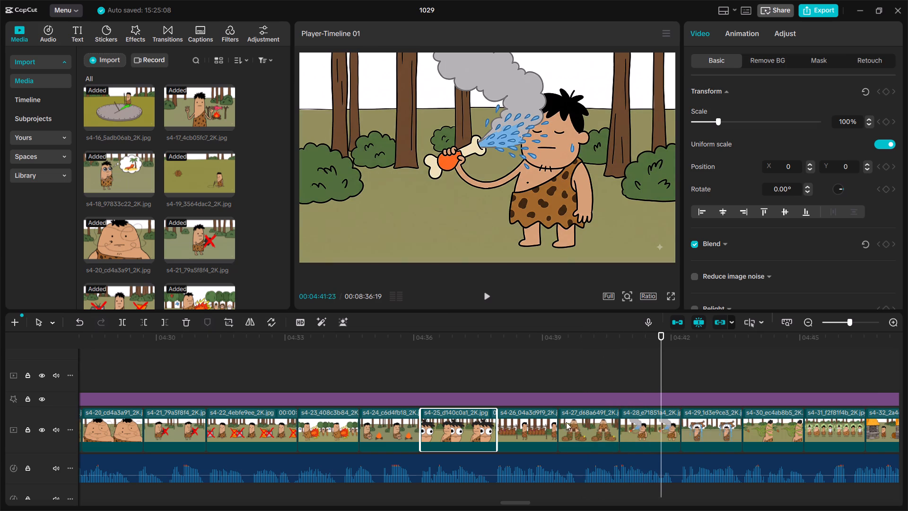
pyautogui.click(550, 420)
pyautogui.moveTo(557, 425); pyautogui.dragTo(573, 430)
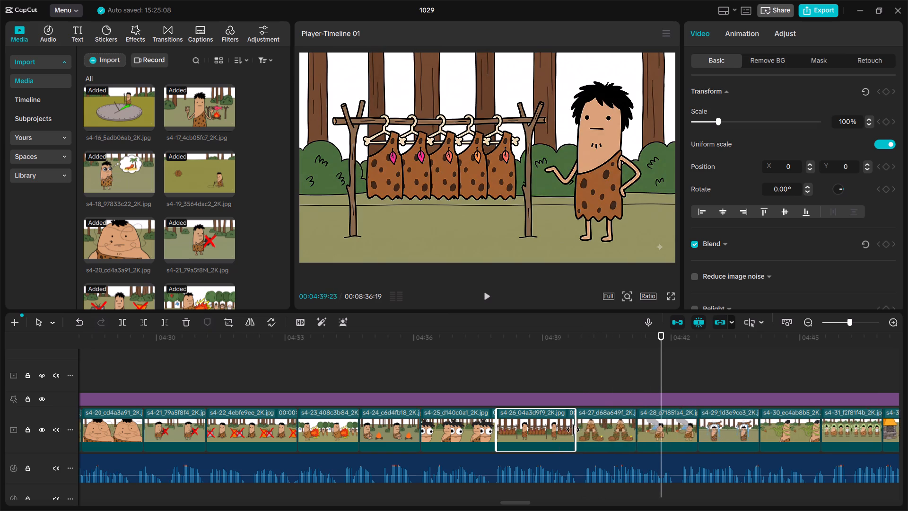
pyautogui.moveTo(573, 430); pyautogui.dragTo(579, 433)
# Lengthen the s4-27 image clip by about 0.8 s at its end.
pyautogui.click(605, 430)
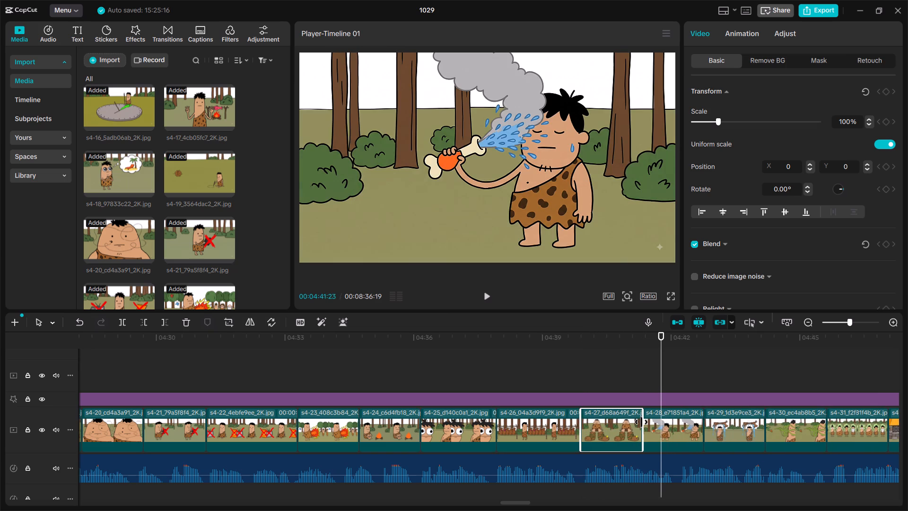
pyautogui.moveTo(641, 422); pyautogui.dragTo(675, 420)
# Play the narration from about 00:04:42 to 00:04:45 and lengthen the s4-28 image clip by about 0.8 s at its end.
pyautogui.press('space')
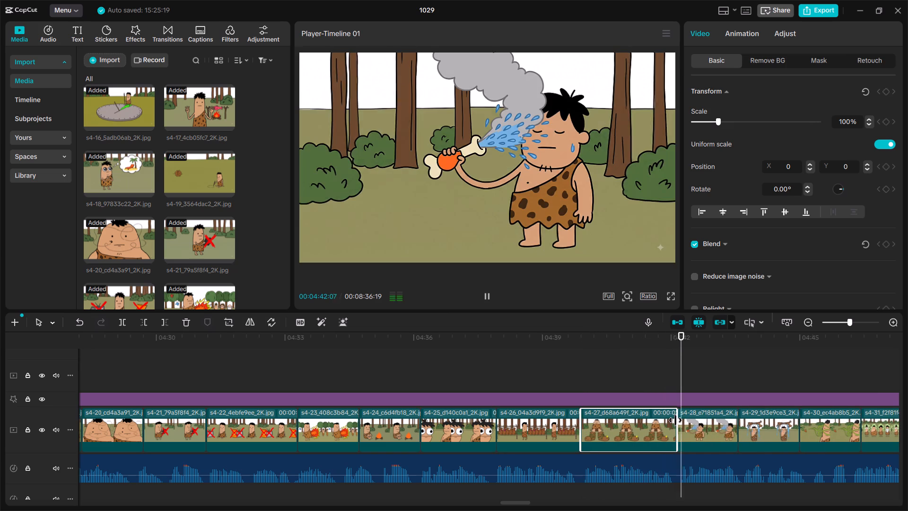
pyautogui.press('space')
pyautogui.press('space')
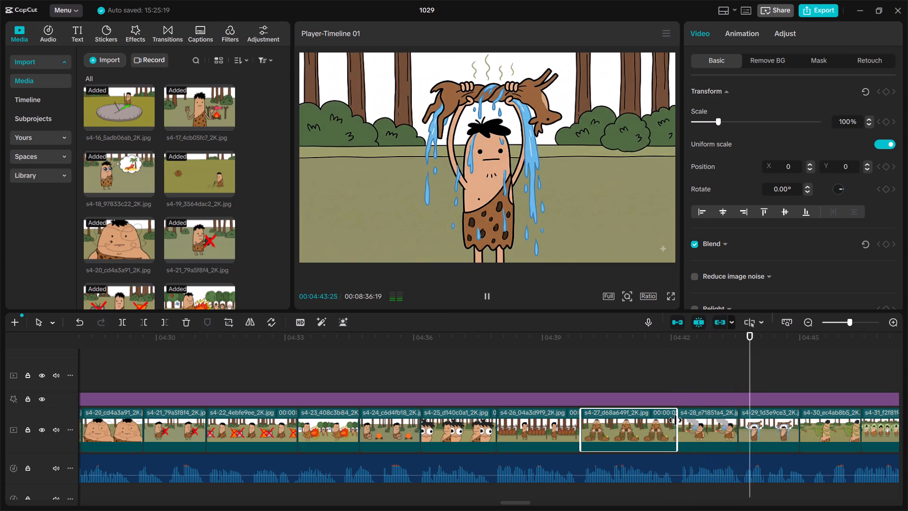
pyautogui.press('space')
pyautogui.hscroll(-3, 675, 420)
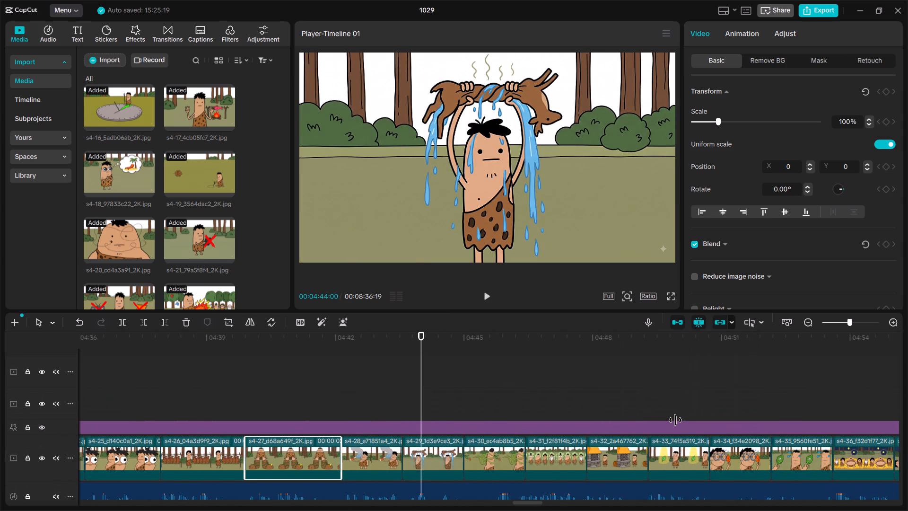
pyautogui.press('space')
pyautogui.press('space')
pyautogui.scroll(-1, 675, 420)
pyautogui.click(392, 364)
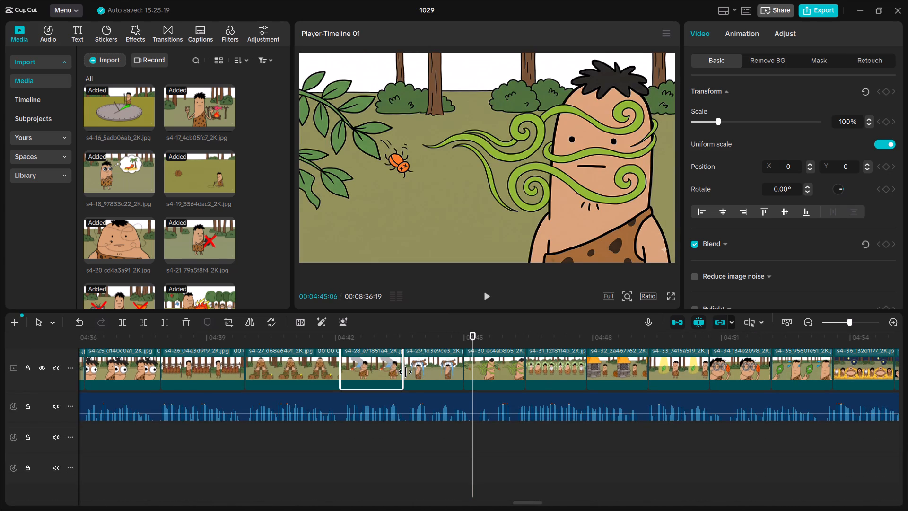
pyautogui.moveTo(403, 370); pyautogui.dragTo(432, 377)
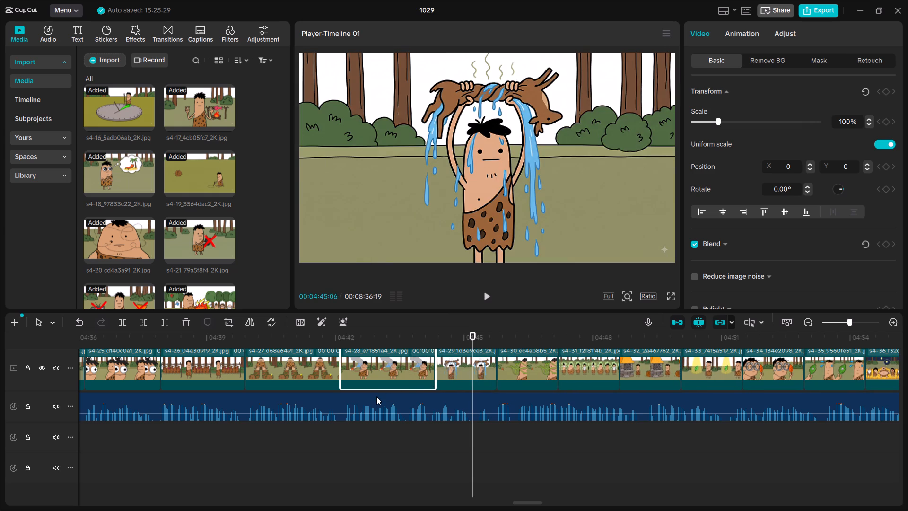
# Replay the narration from about 00:04:43 through the s4-31 image and shorten the s4-28 image clip by about 0.25 s at its end.
pyautogui.click(376, 396)
pyautogui.scroll(1, 371, 450)
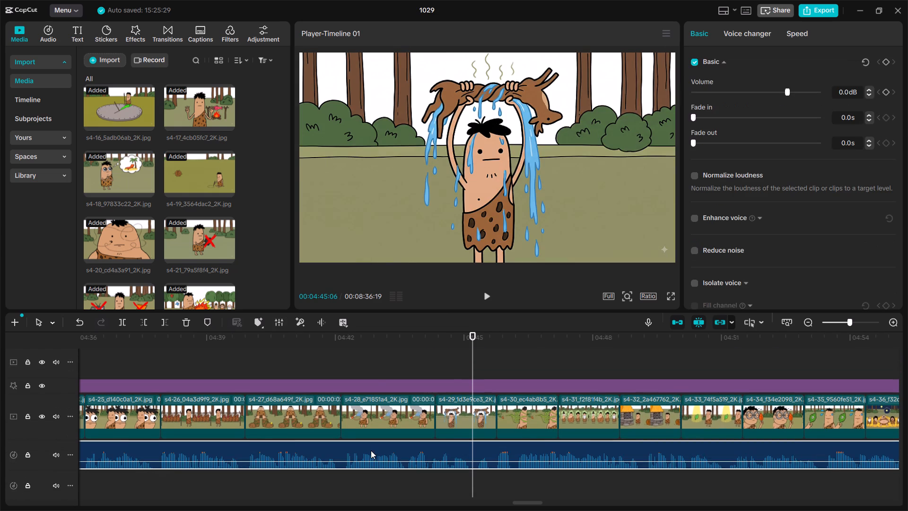
pyautogui.click(379, 357)
pyautogui.press('space')
pyautogui.press('space')
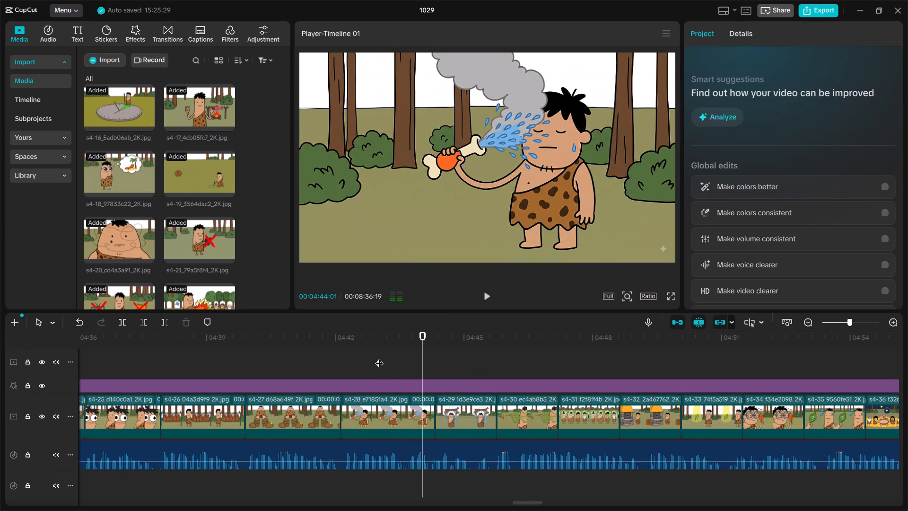
pyautogui.press('space')
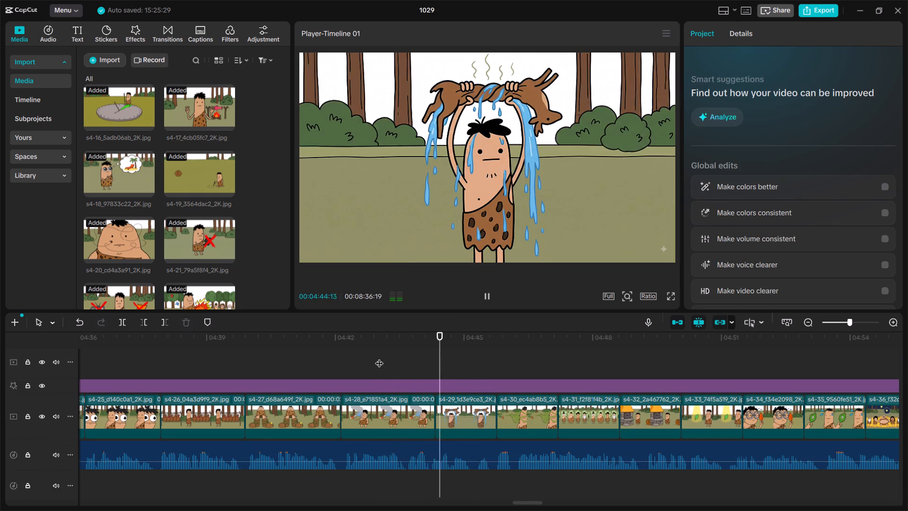
pyautogui.press('space')
pyautogui.press('space')
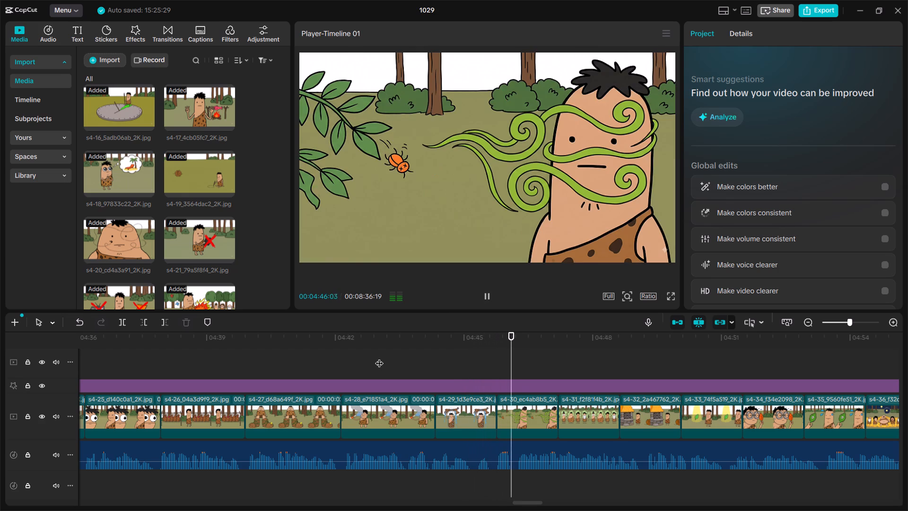
pyautogui.press('space')
pyautogui.press('space')
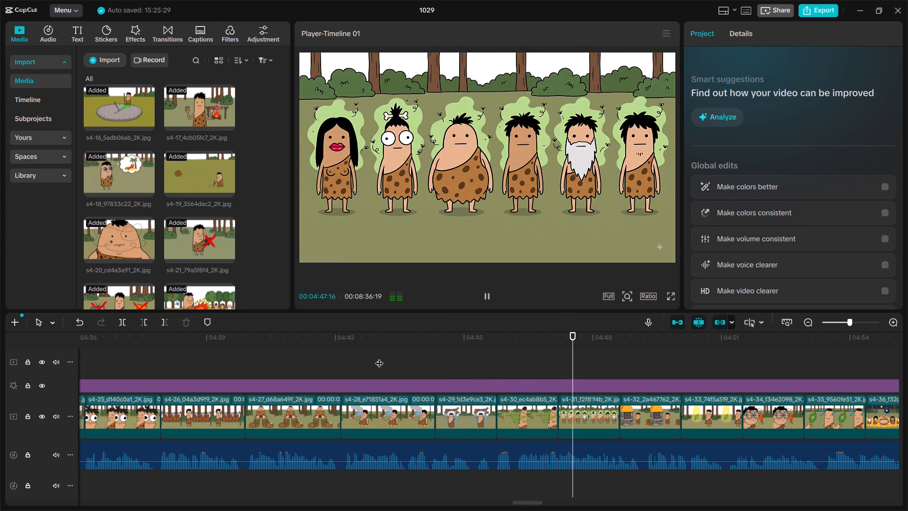
pyautogui.press('space')
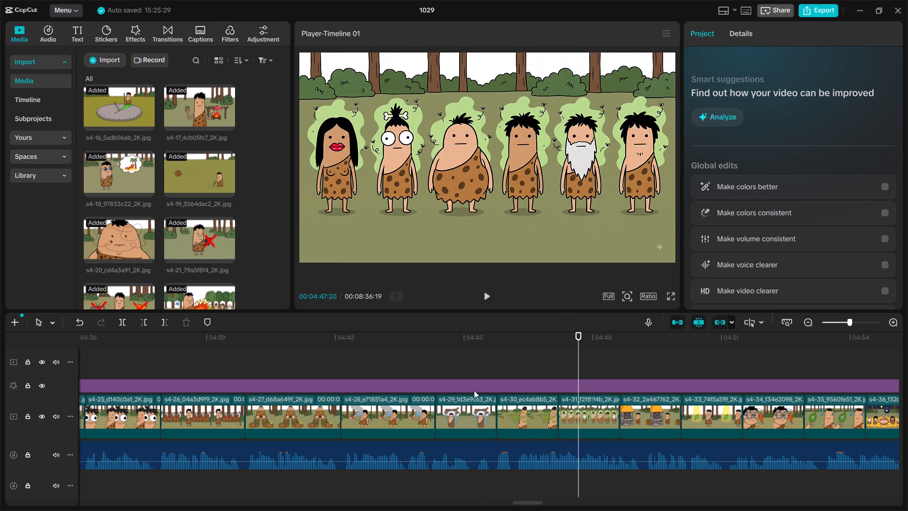
pyautogui.click(448, 365)
pyautogui.press('space')
pyautogui.press('space')
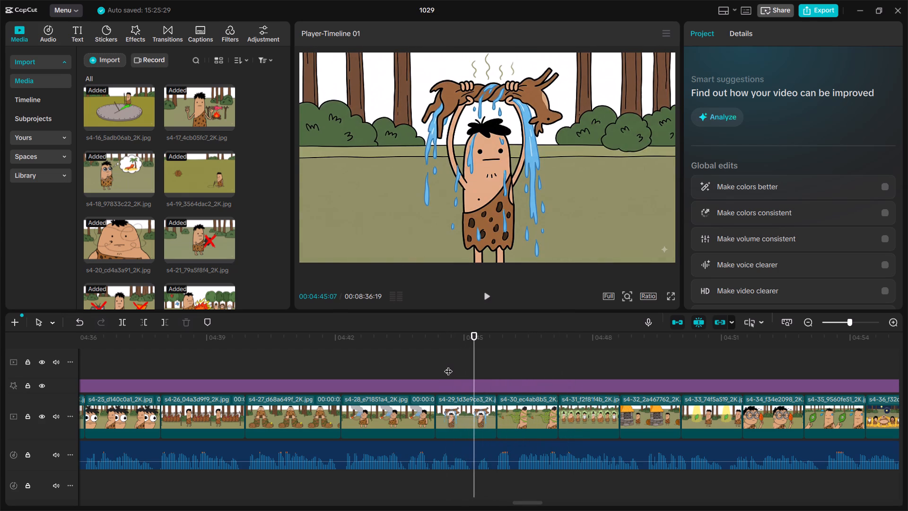
pyautogui.moveTo(437, 417); pyautogui.dragTo(427, 417)
# Shorten the s4-29 image clip by about 0.2 s at its end.
pyautogui.click(456, 420)
pyautogui.moveTo(496, 412); pyautogui.dragTo(475, 415)
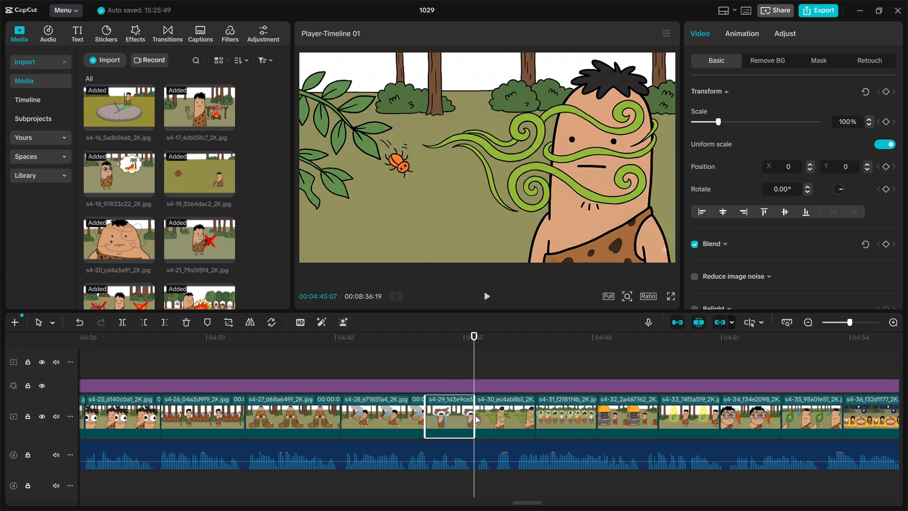
pyautogui.click(475, 414)
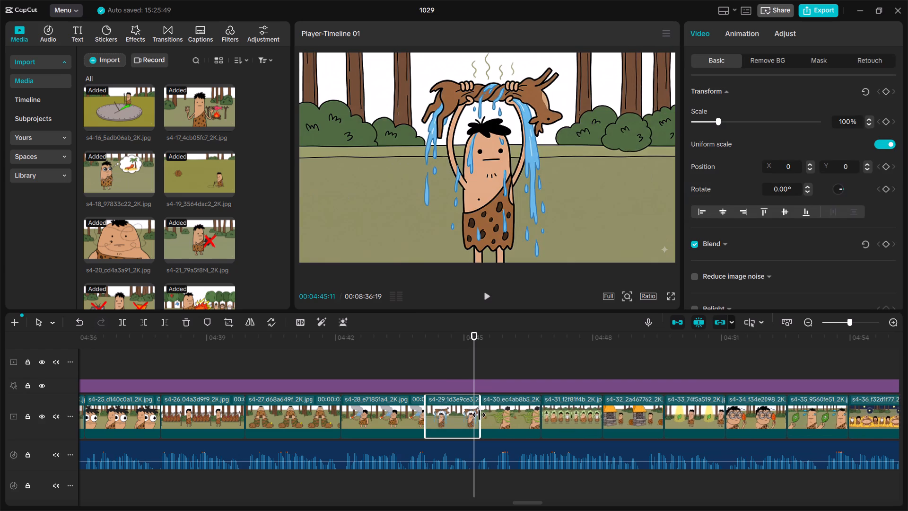
# Play the narration from about 00:04:45 through the s4-33 image and lengthen the s4-31 image clip by about 0.7 s at its end.
pyautogui.press('space')
pyautogui.press('space')
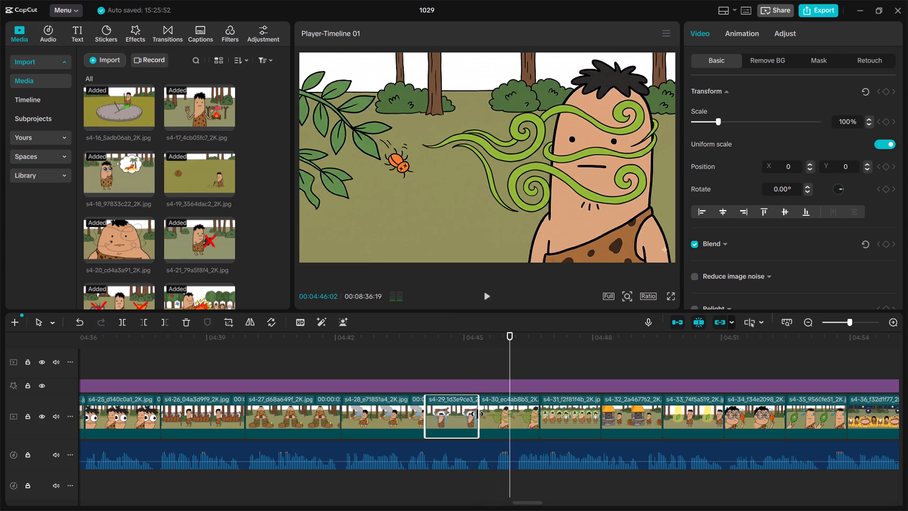
pyautogui.press('space')
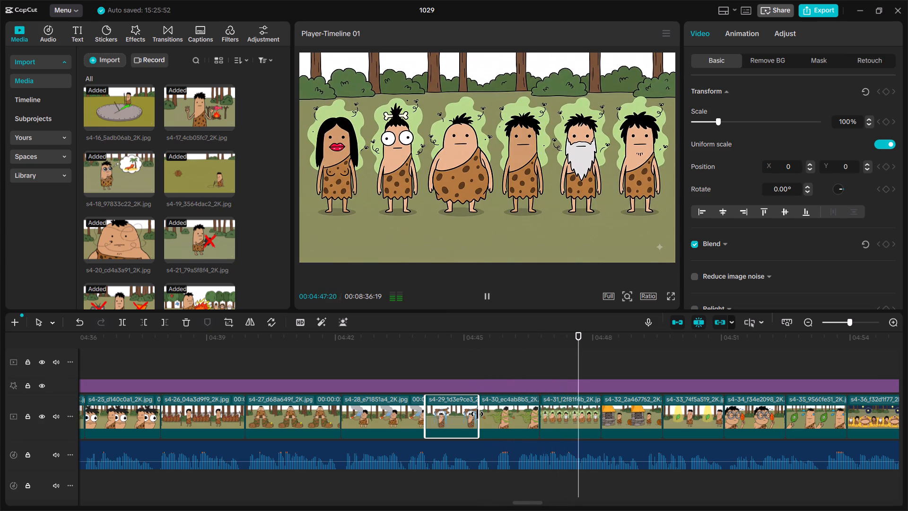
pyautogui.press('space')
pyautogui.hscroll(-1, 477, 414)
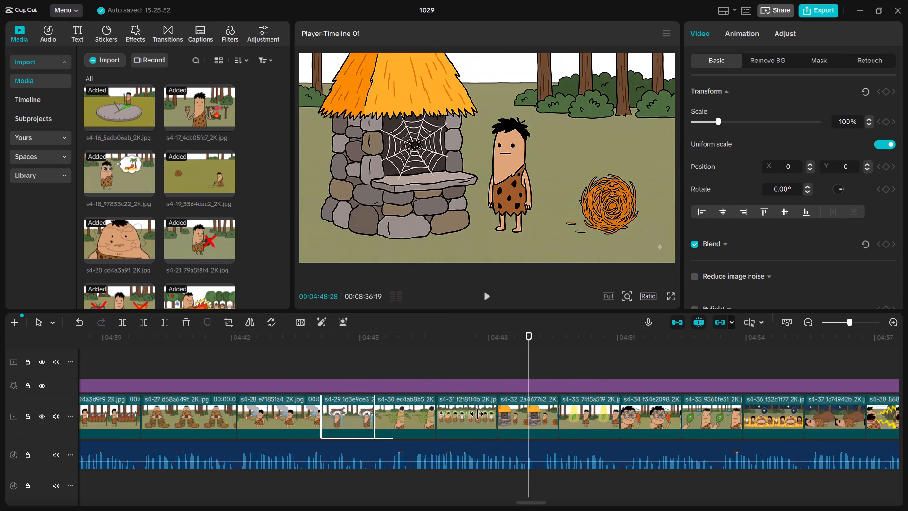
pyautogui.hscroll(-1, 477, 414)
pyautogui.press('space')
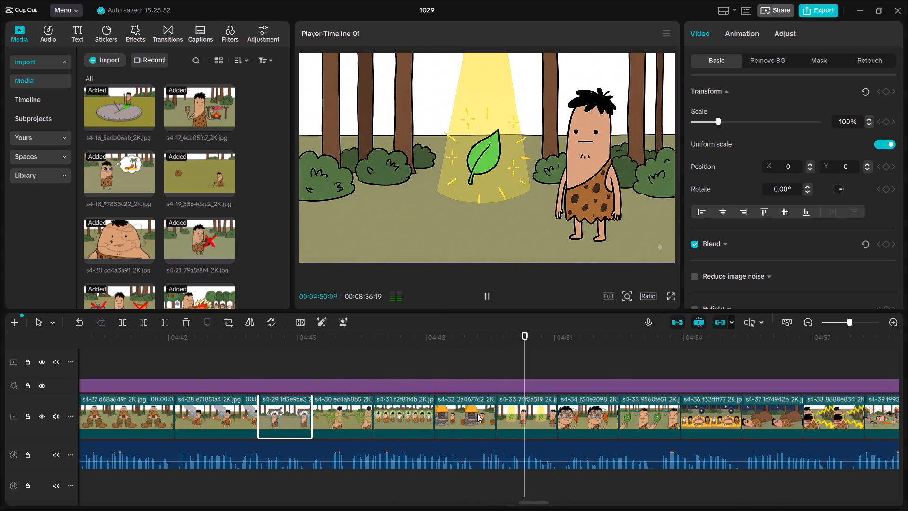
pyautogui.press('space')
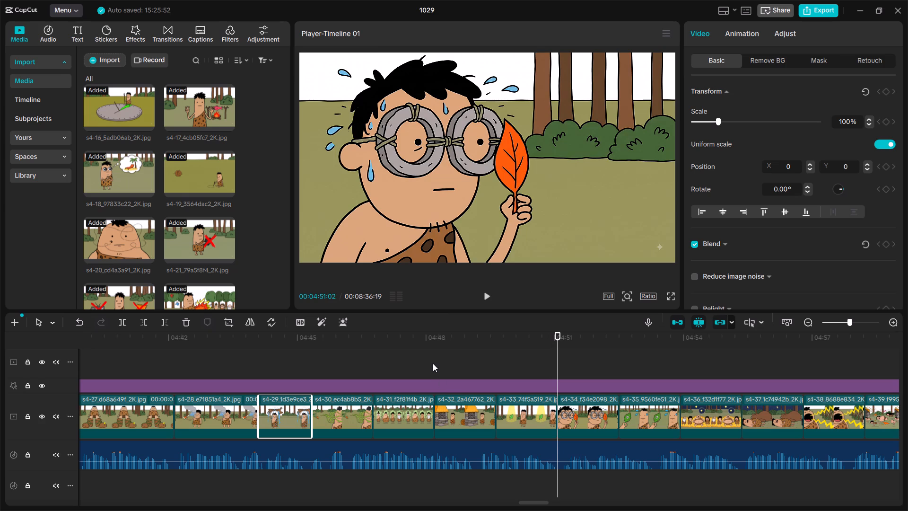
pyautogui.click(428, 363)
pyautogui.press('space')
pyautogui.press('space')
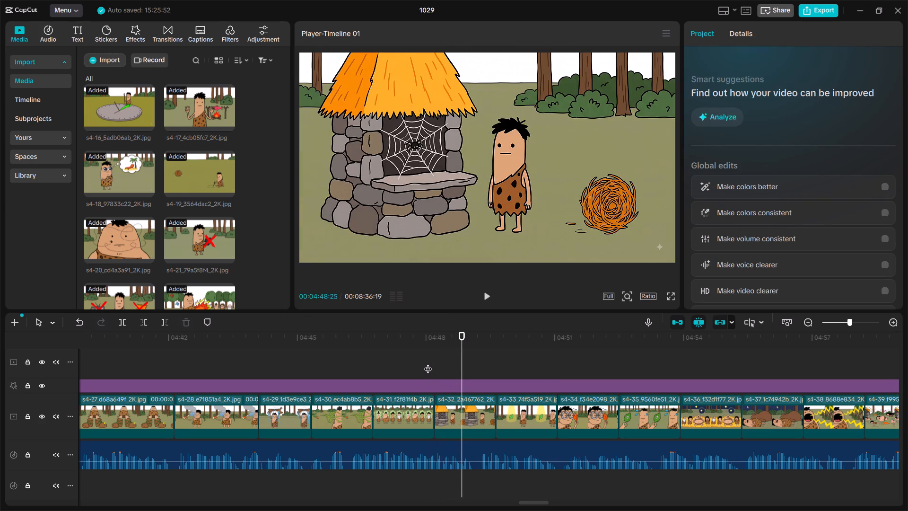
pyautogui.press('space')
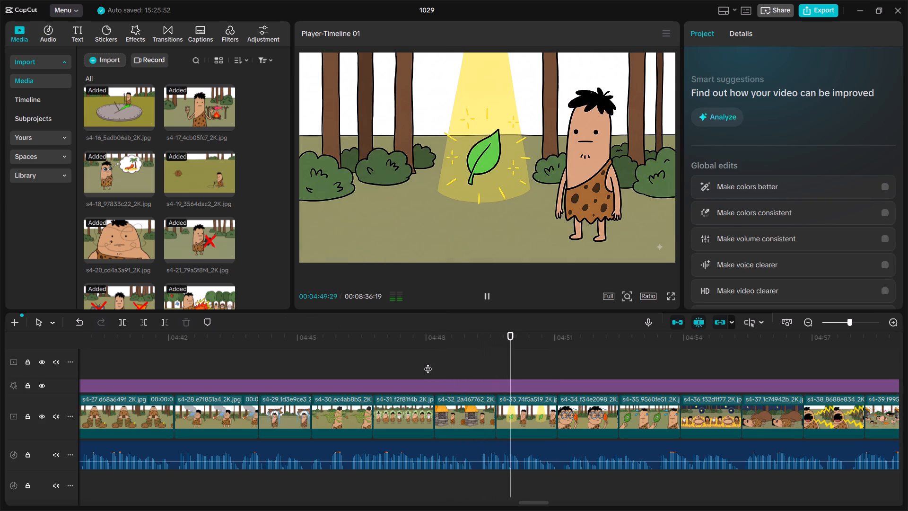
pyautogui.press('space')
pyautogui.click(430, 428)
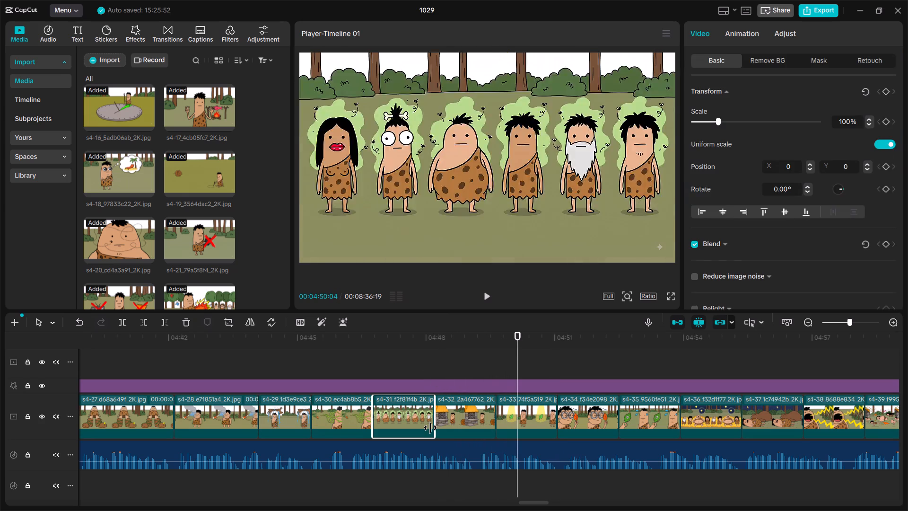
pyautogui.moveTo(436, 422); pyautogui.dragTo(466, 421)
# Play the narration from about 00:04:48 through the s4-38 image to check how the images match the audio.
pyautogui.click(432, 374)
pyautogui.press('space')
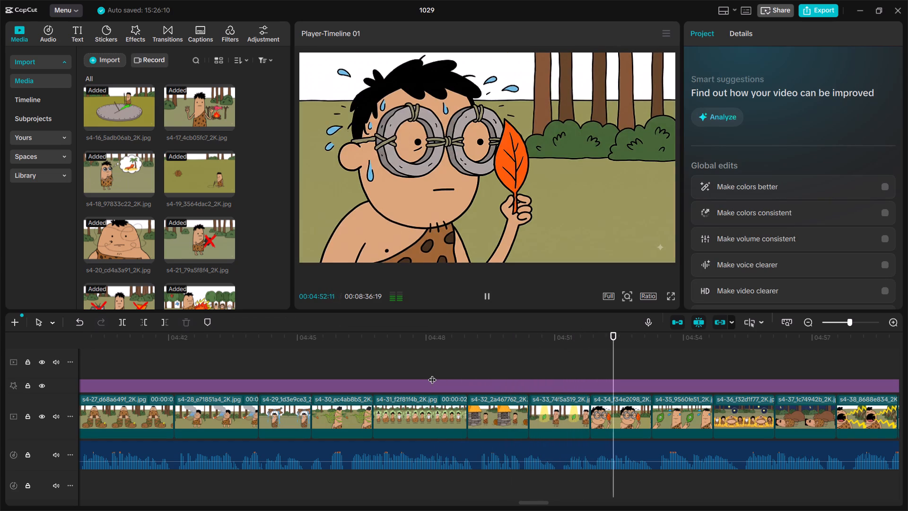
pyautogui.press('space')
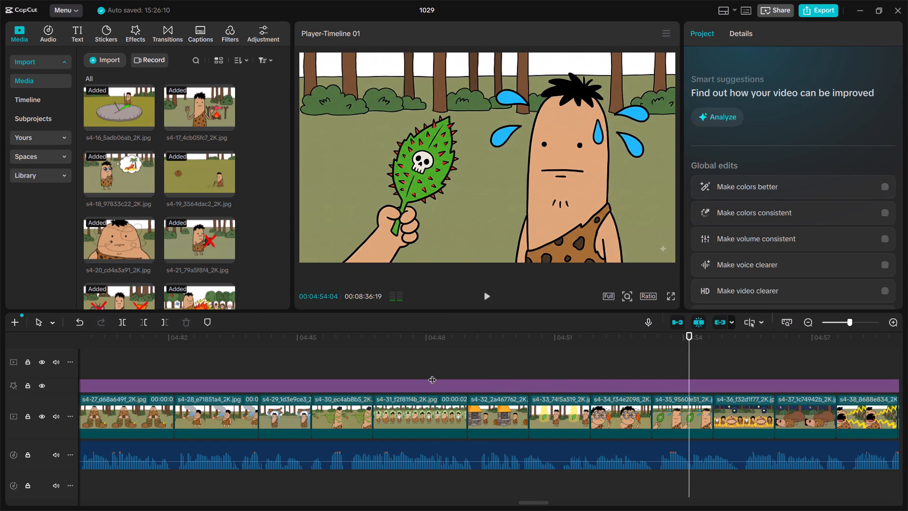
pyautogui.hscroll(-1, 432, 374)
pyautogui.press('space')
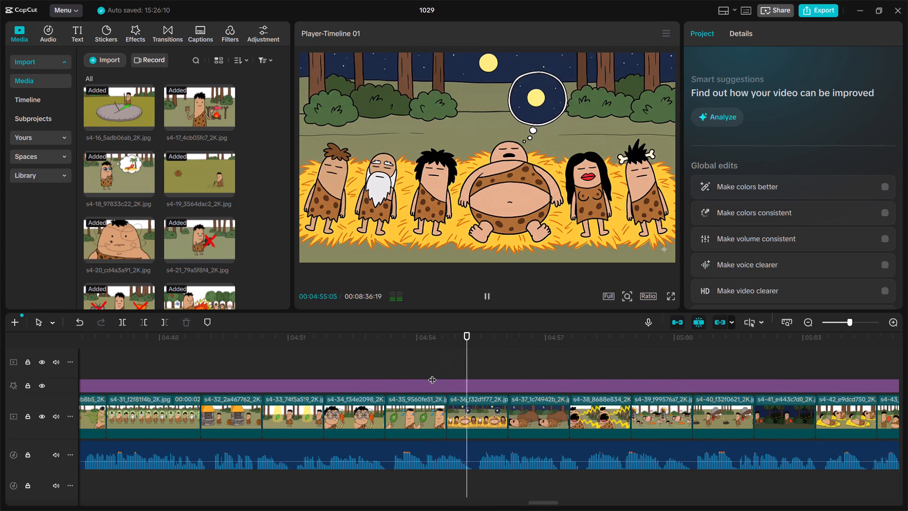
pyautogui.press('space')
pyautogui.press('space')
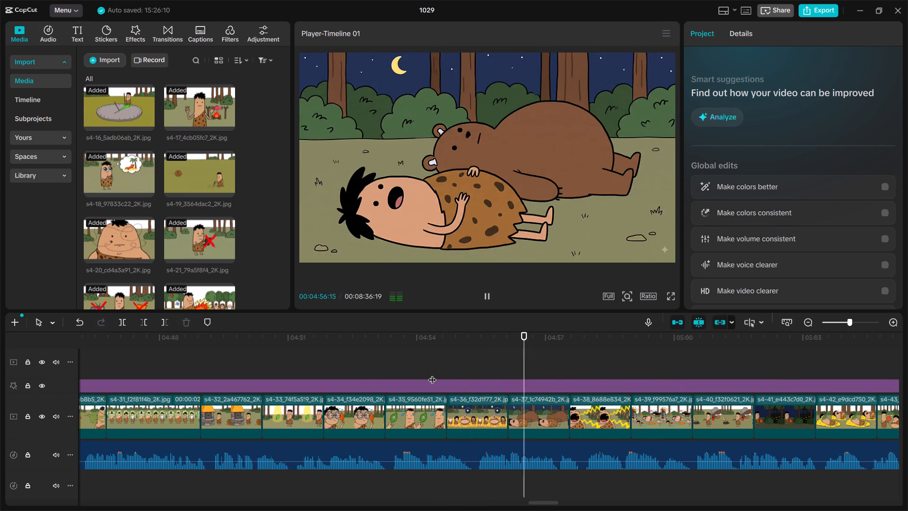
pyautogui.press('space')
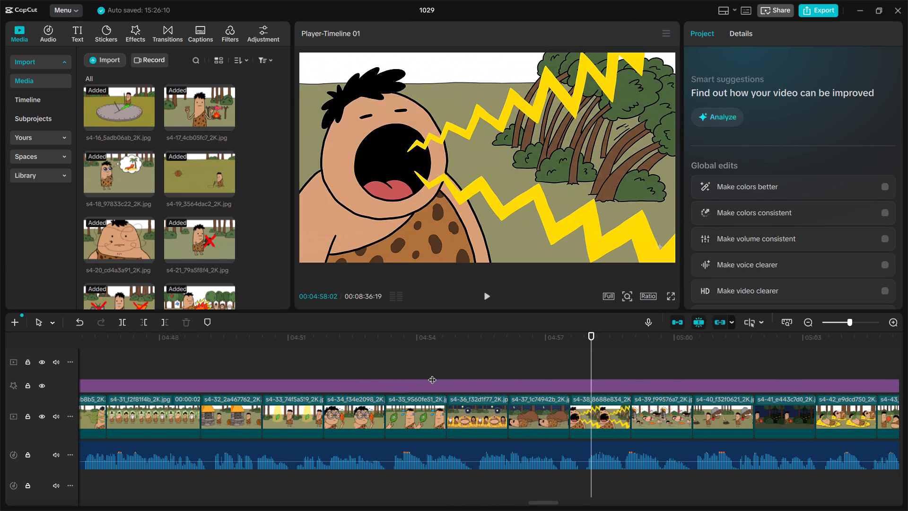
pyautogui.press('space')
pyautogui.press('space')
pyautogui.click(409, 368)
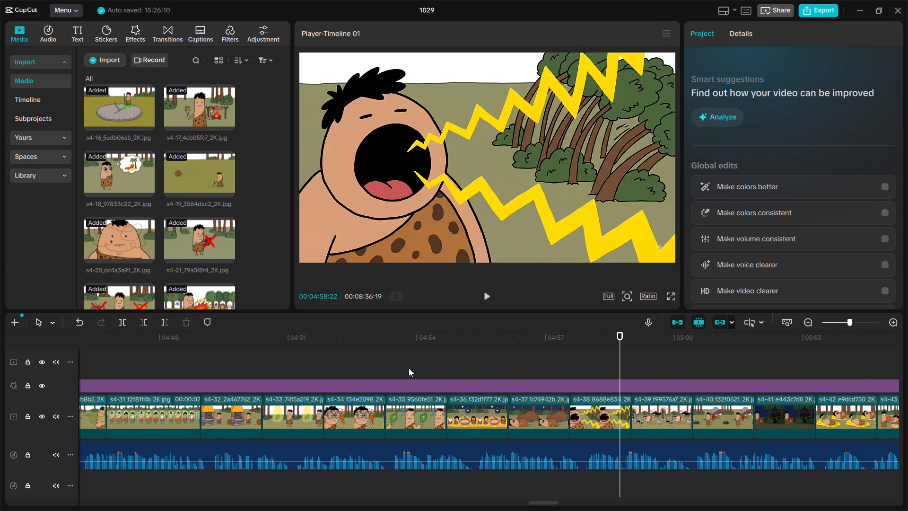
pyautogui.press('space')
pyautogui.press('space')
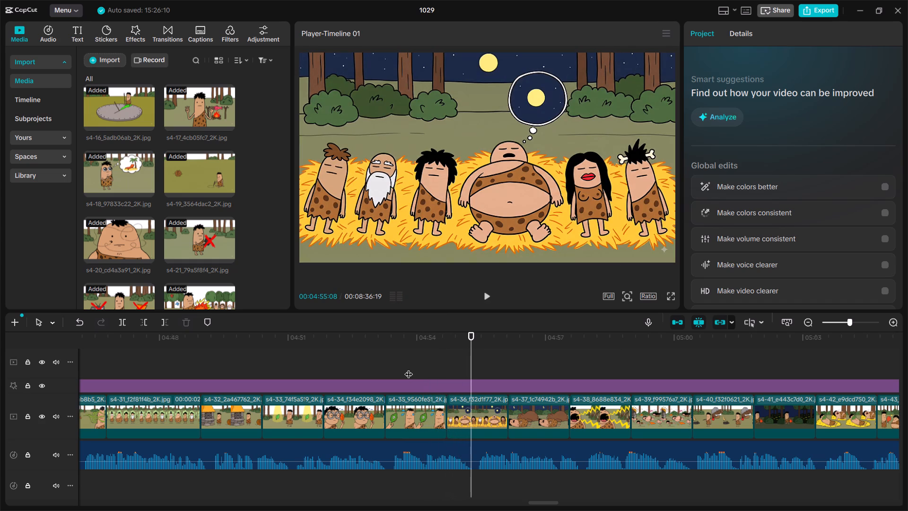
# Replay the narration from about 00:04:52 into the s4-35 image and shorten the s4-34 image clip by about 0.4 s at its end.
pyautogui.click(350, 366)
pyautogui.press('space')
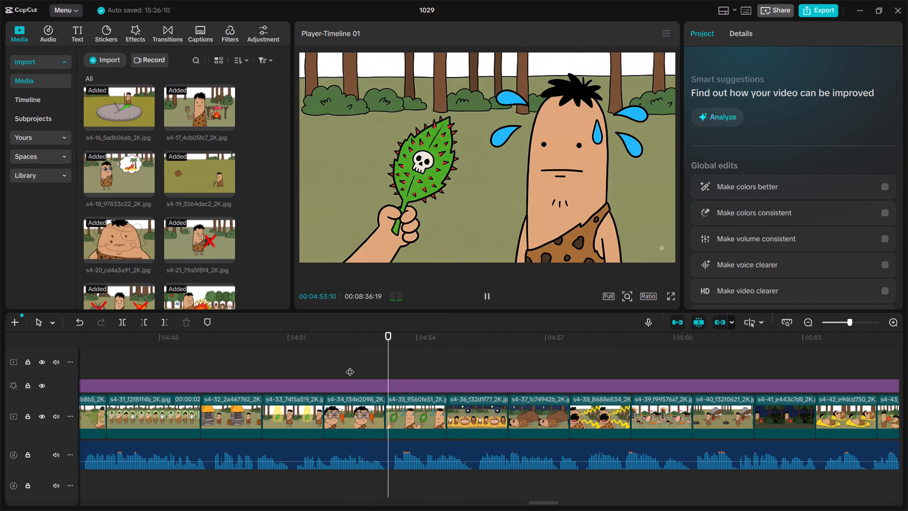
pyautogui.press('space')
pyautogui.click(361, 429)
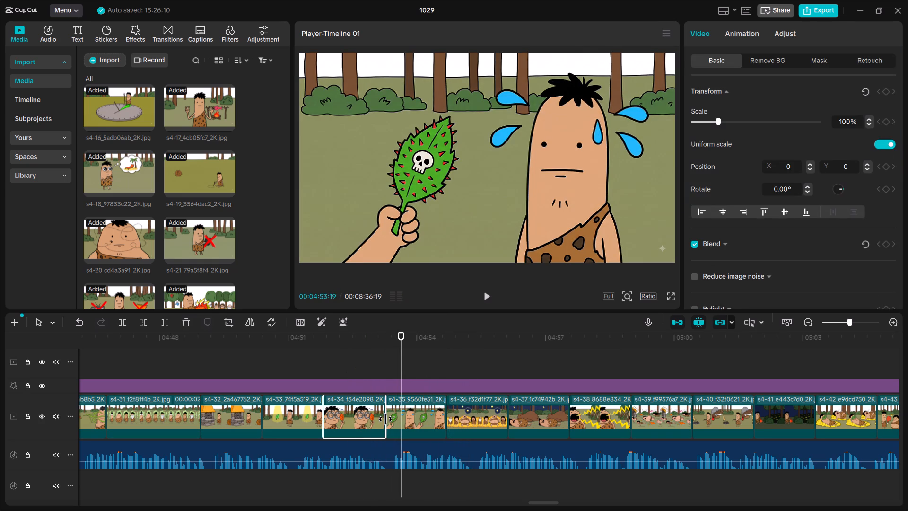
pyautogui.moveTo(386, 419); pyautogui.dragTo(368, 417)
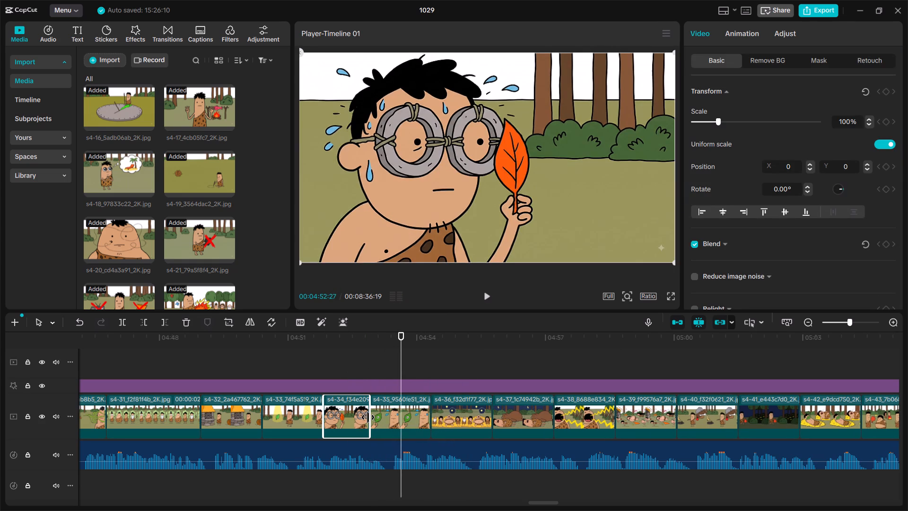
pyautogui.moveTo(368, 417); pyautogui.dragTo(365, 417)
# Play the narration from about 00:04:52 into the s4-38 image, replay from about 00:04:54, and lengthen the s4-36 image clip by about 0.6 s at its end.
pyautogui.click(323, 355)
pyautogui.press('space')
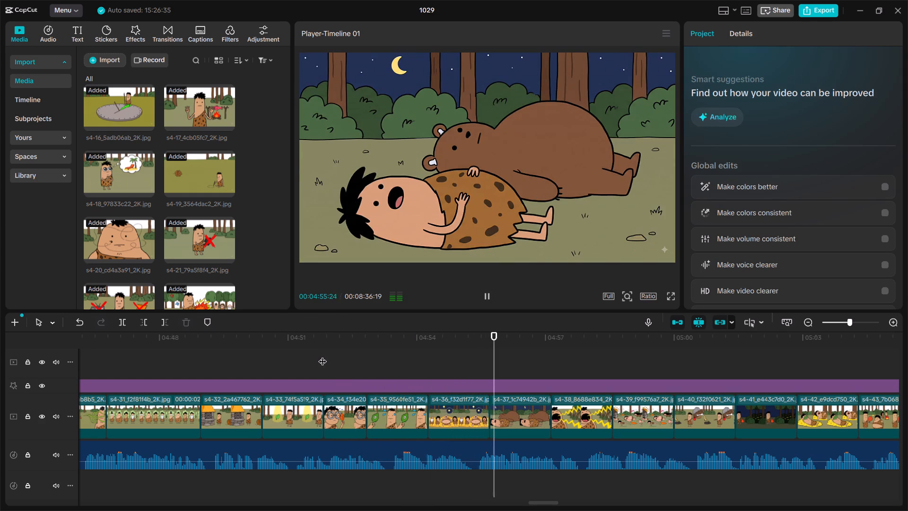
pyautogui.press('space')
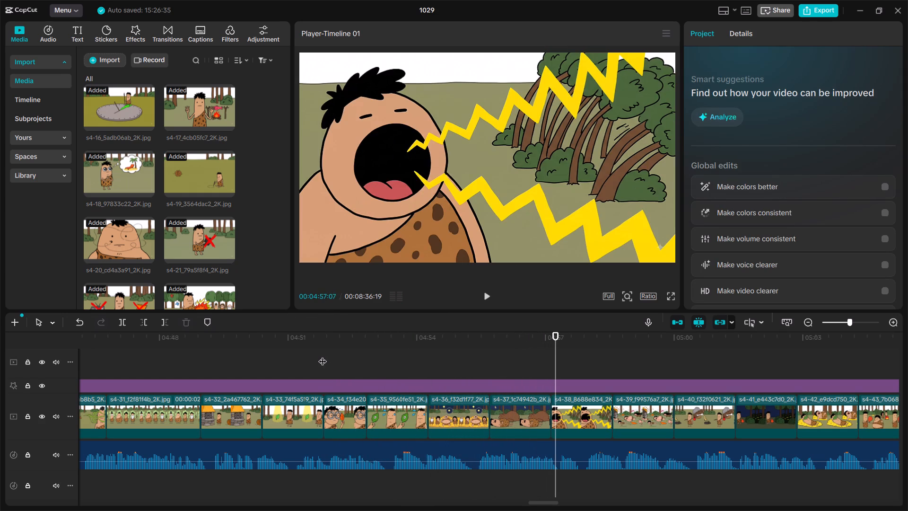
pyautogui.click(443, 370)
pyautogui.press('space')
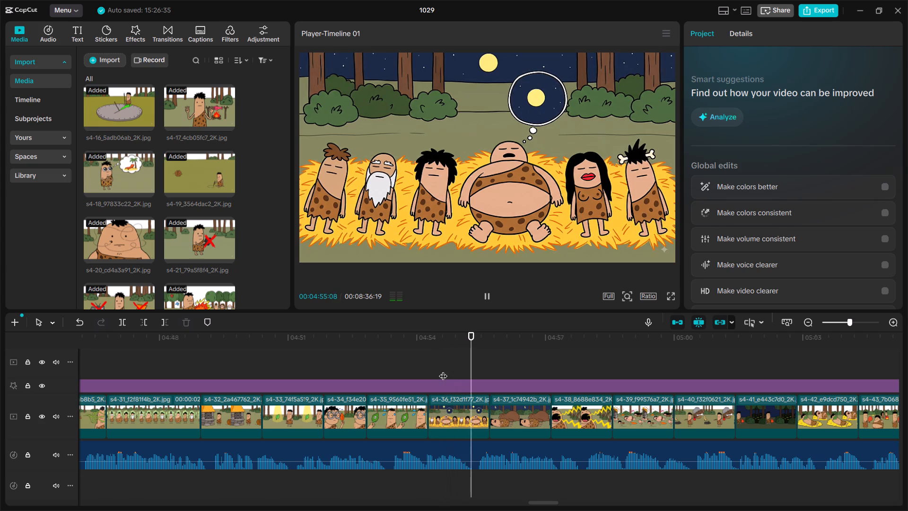
pyautogui.press('space')
pyautogui.press('space')
pyautogui.press('space')
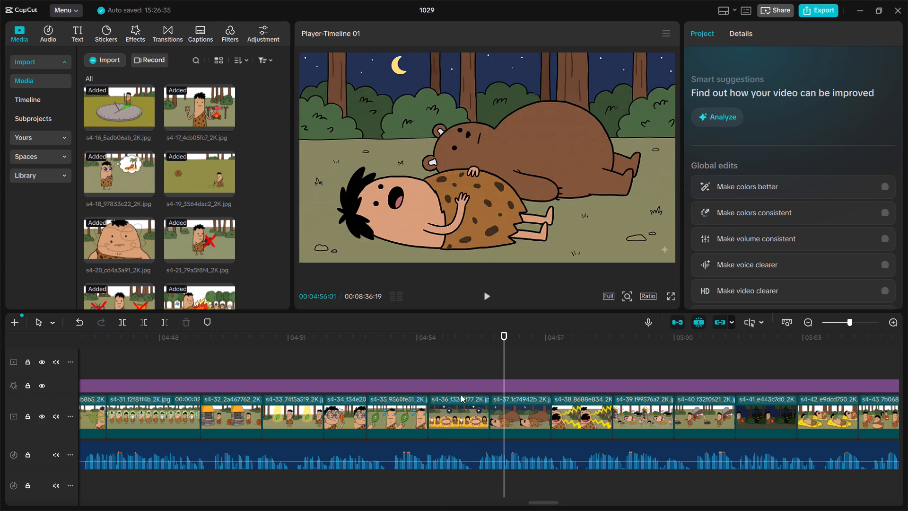
pyautogui.click(479, 428)
pyautogui.moveTo(491, 410); pyautogui.dragTo(516, 410)
# Play the narration from about 00:04:56 through the s4-41 image, replaying around s4-39 and s4-40 to check their timing.
pyautogui.press('space')
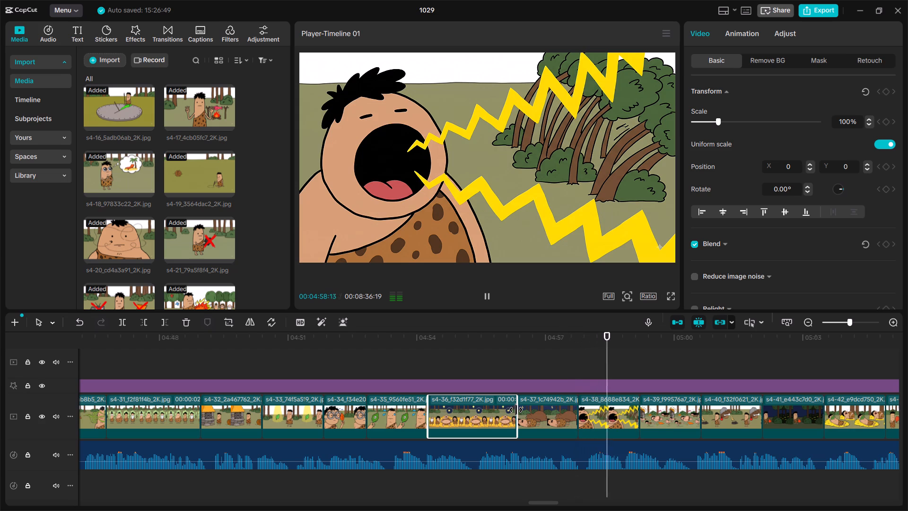
pyautogui.press('space')
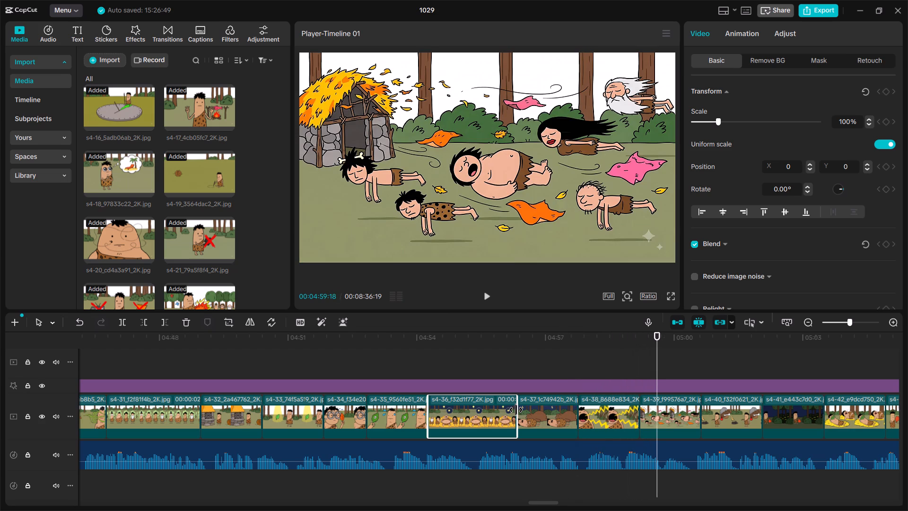
pyautogui.hscroll(-1, 516, 410)
pyautogui.press('space')
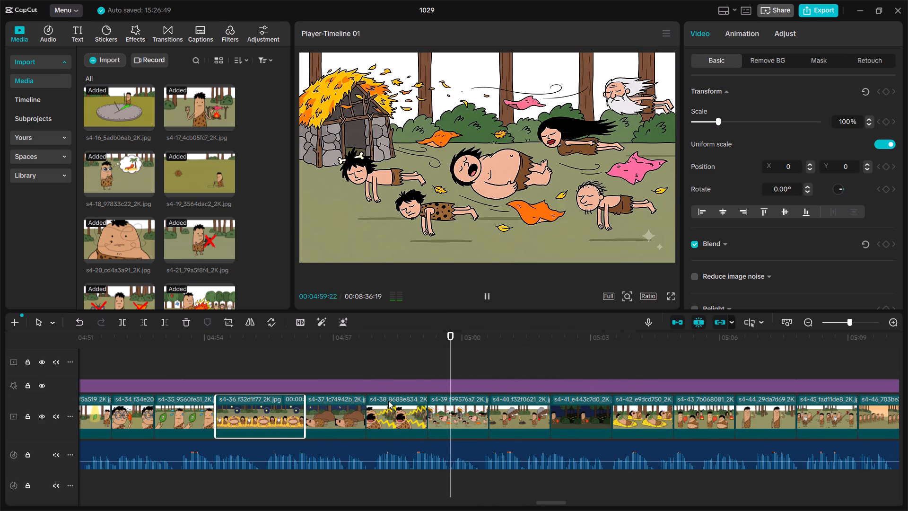
pyautogui.press('space')
pyautogui.press('space')
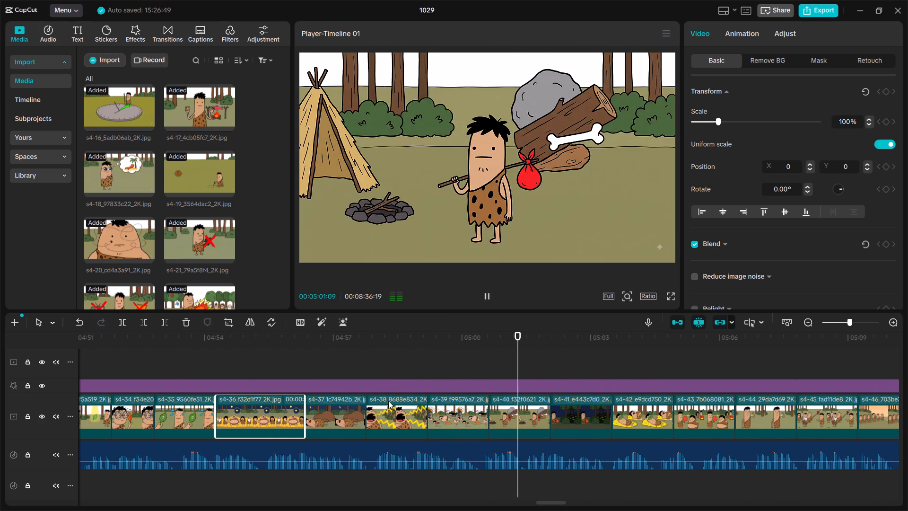
pyautogui.press('space')
pyautogui.press('space')
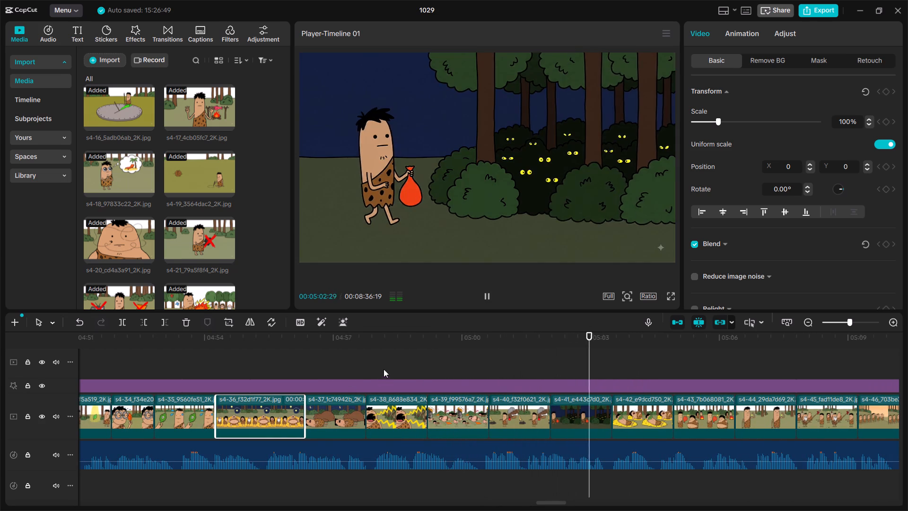
pyautogui.click(384, 369)
pyautogui.press('space')
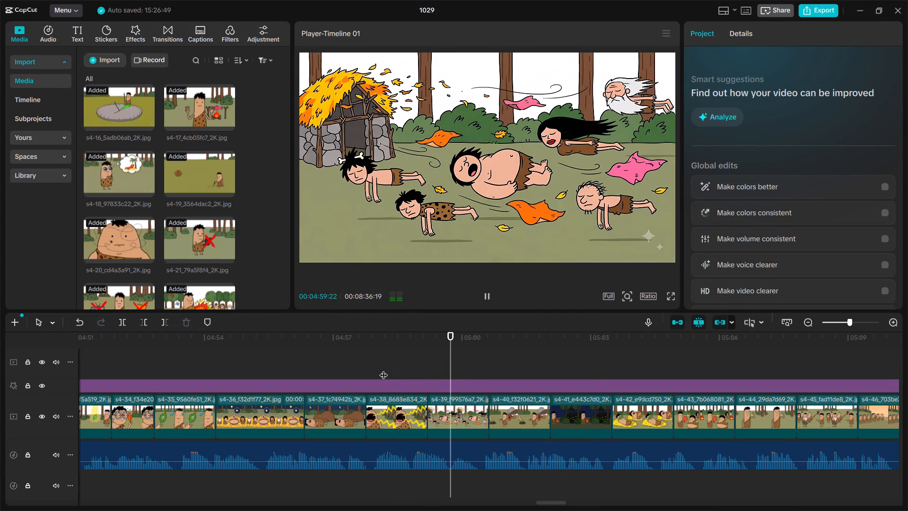
pyautogui.press('space')
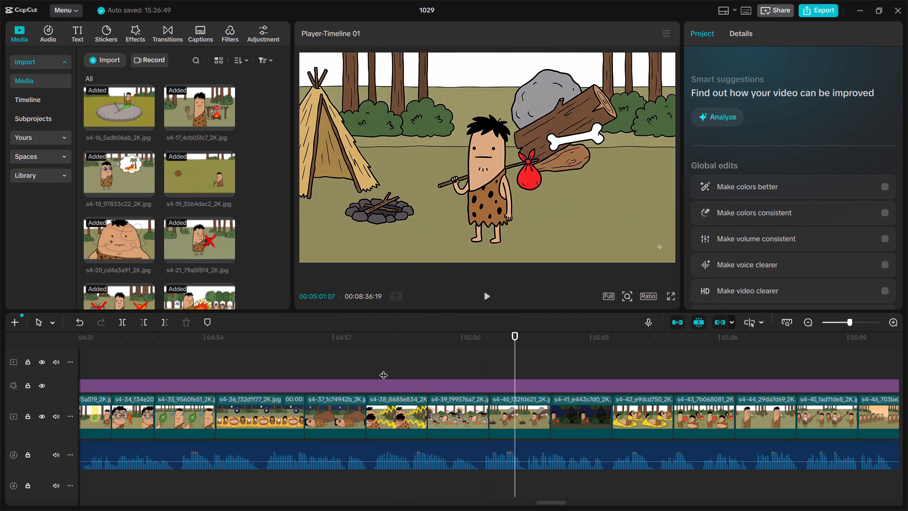
# Duplicate the s4-39 image clip onto a track above and align the copy with the start of the original clip.
pyautogui.click(405, 361)
pyautogui.moveTo(405, 361); pyautogui.dragTo(433, 366)
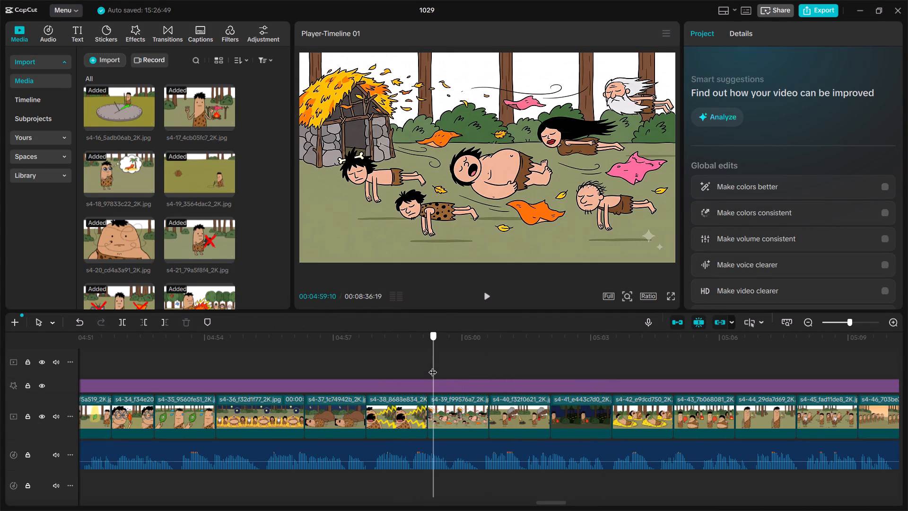
pyautogui.moveTo(433, 366); pyautogui.dragTo(428, 366)
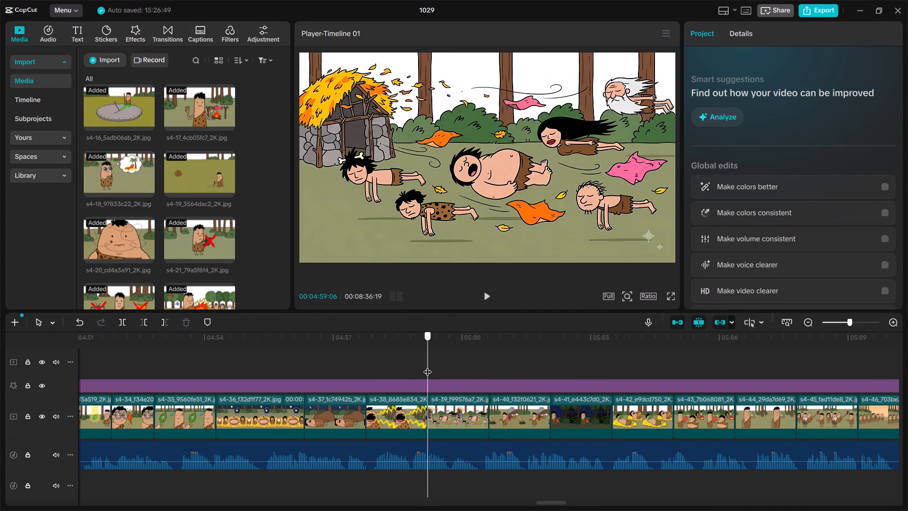
pyautogui.moveTo(428, 366); pyautogui.dragTo(445, 369)
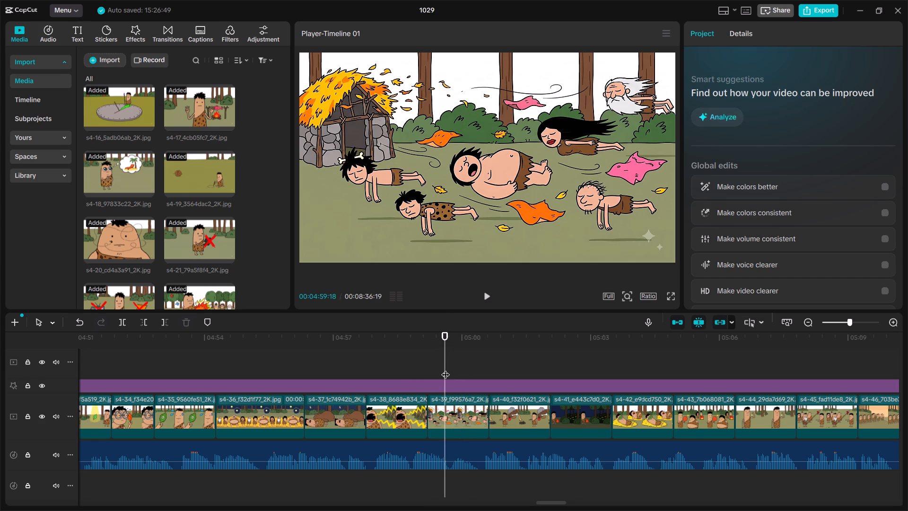
pyautogui.click(464, 413)
pyautogui.hotkey('ctrl', 'c')
pyautogui.hotkey('ctrl', 'v')
pyautogui.moveTo(469, 411); pyautogui.dragTo(456, 411)
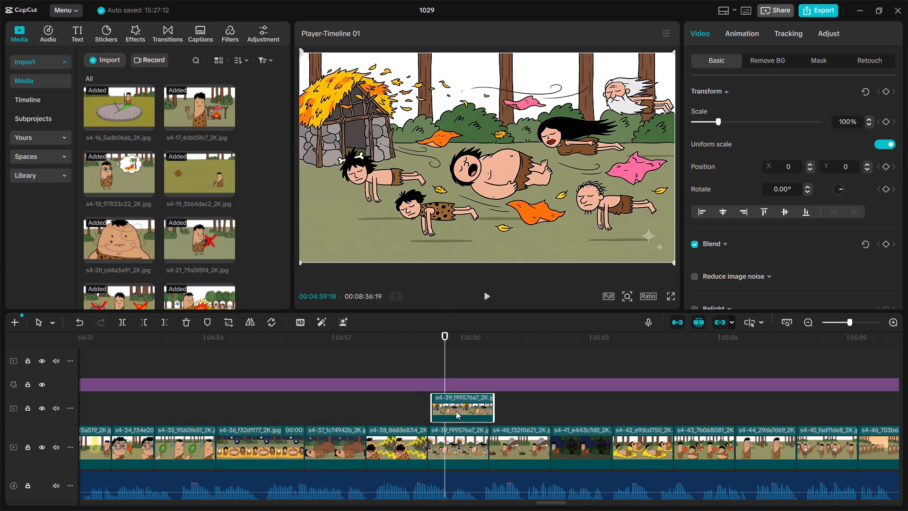
pyautogui.moveTo(456, 411); pyautogui.dragTo(454, 411)
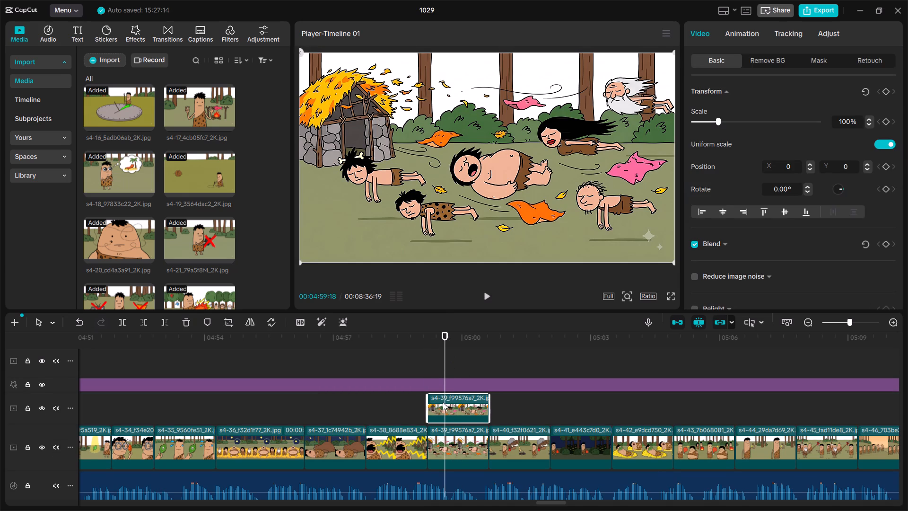
# Crop the duplicated s4-39 image to a small plain green patch of ground in its lower-left corner.
pyautogui.click(228, 324)
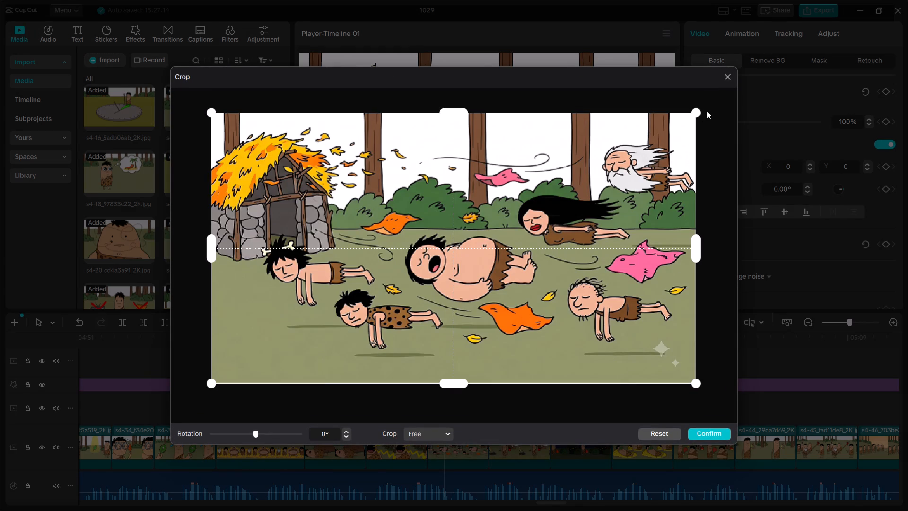
pyautogui.moveTo(697, 111); pyautogui.dragTo(180, 331)
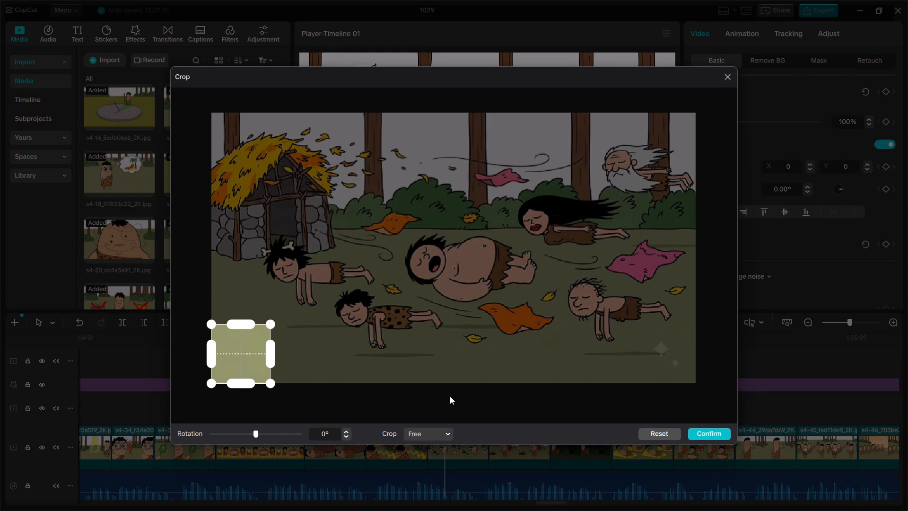
pyautogui.click(705, 432)
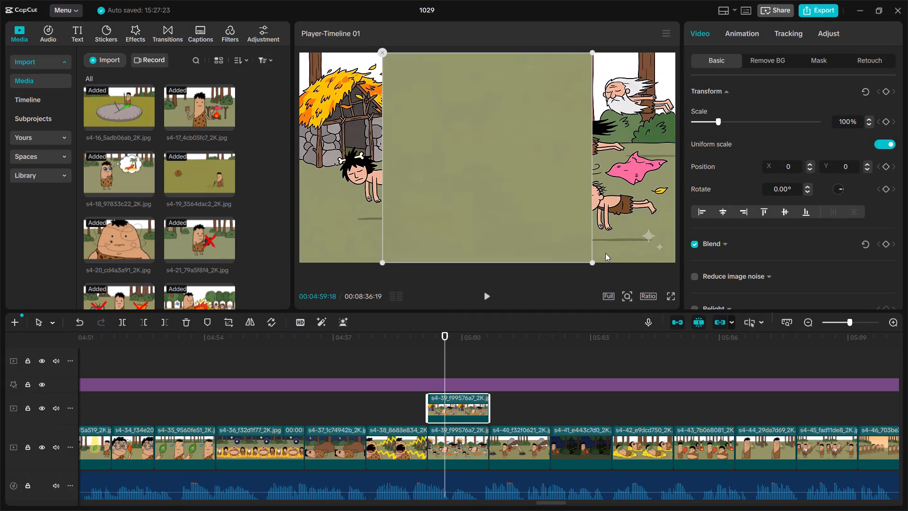
# Scale the cropped green patch to 20% and place it over the sparkle watermark at X 1706, Y -899.
pyautogui.moveTo(588, 262); pyautogui.dragTo(470, 97)
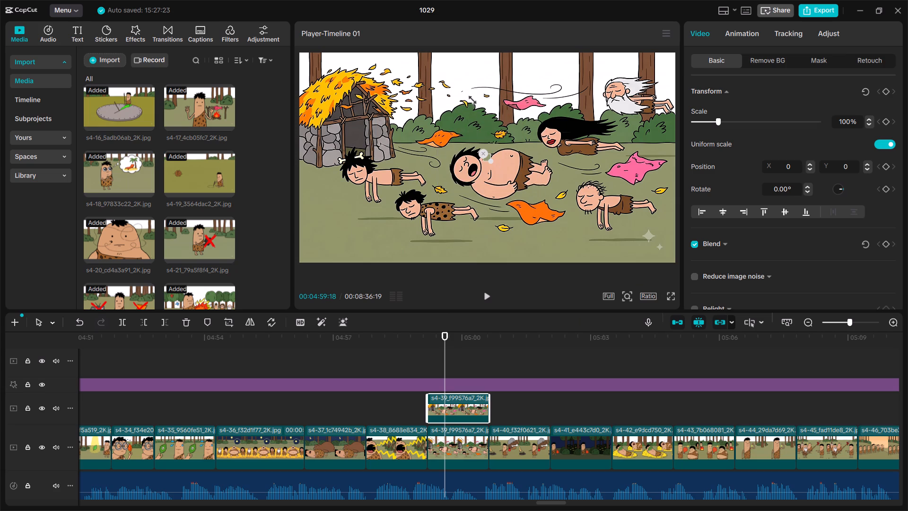
pyautogui.moveTo(470, 97); pyautogui.dragTo(473, 154)
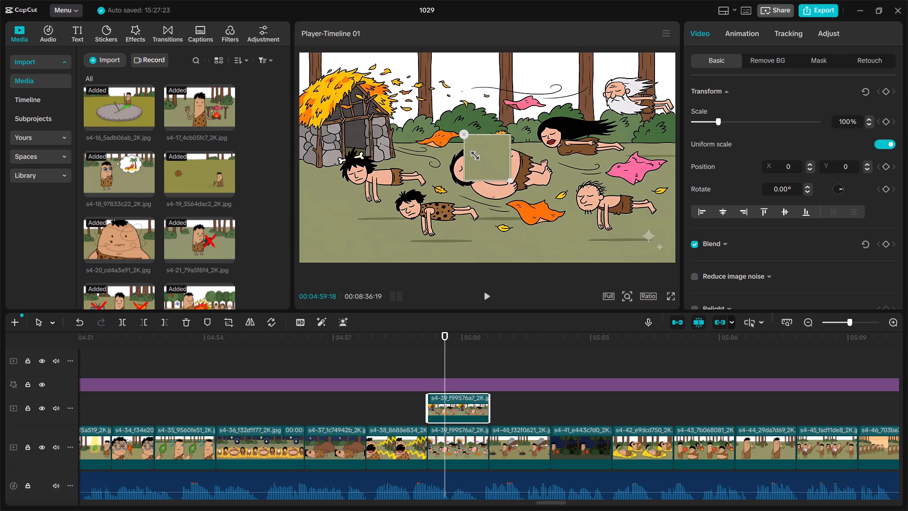
pyautogui.moveTo(473, 154); pyautogui.dragTo(469, 152)
pyautogui.moveTo(483, 162); pyautogui.dragTo(652, 250)
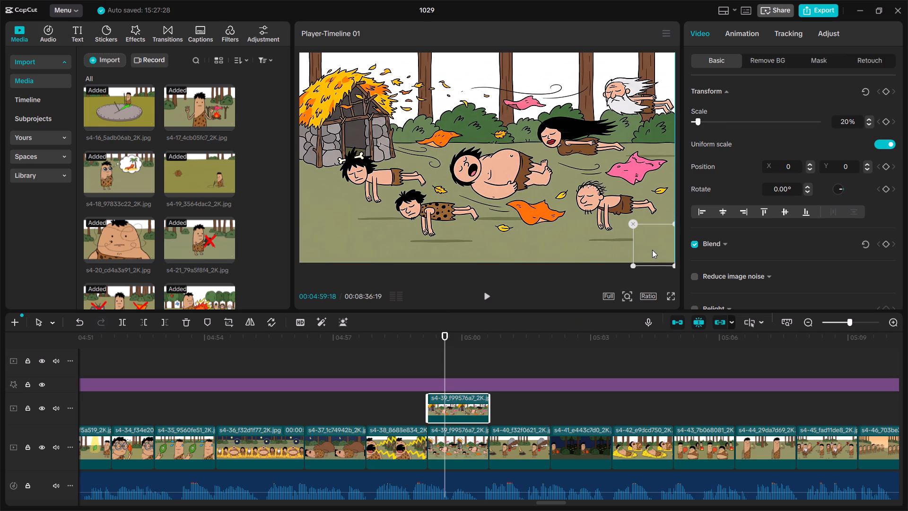
pyautogui.moveTo(652, 250); pyautogui.dragTo(653, 250)
pyautogui.click(625, 185)
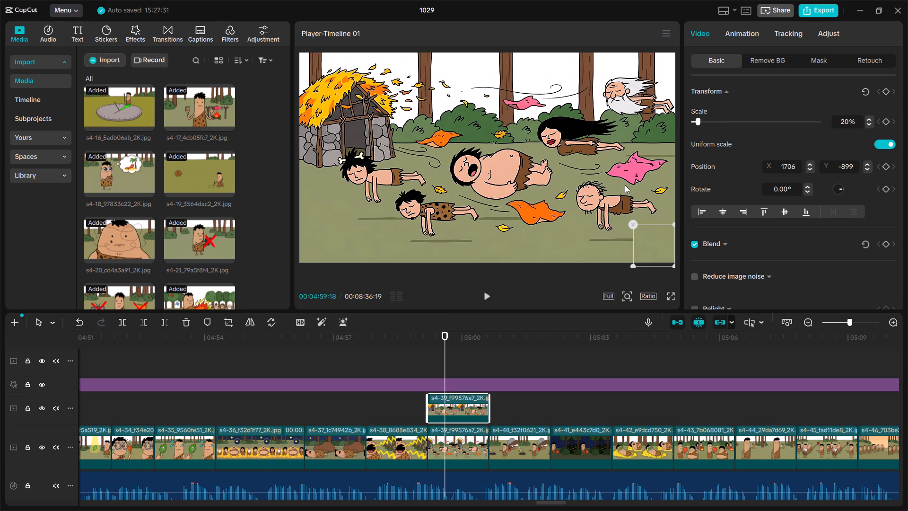
# Play the narration from 00:04:59:18 into the s4-44 image to check the patched s4-39 and the following images' timing.
pyautogui.press('space')
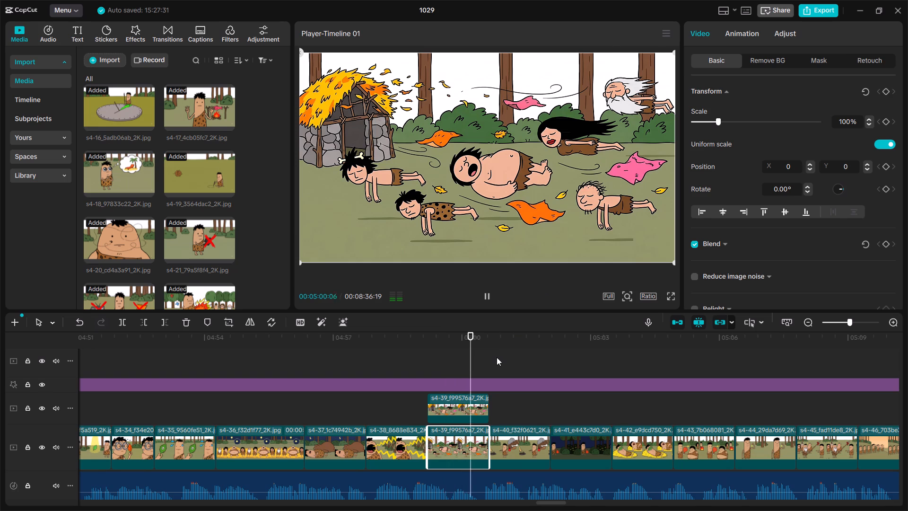
pyautogui.press('space')
pyautogui.press('space')
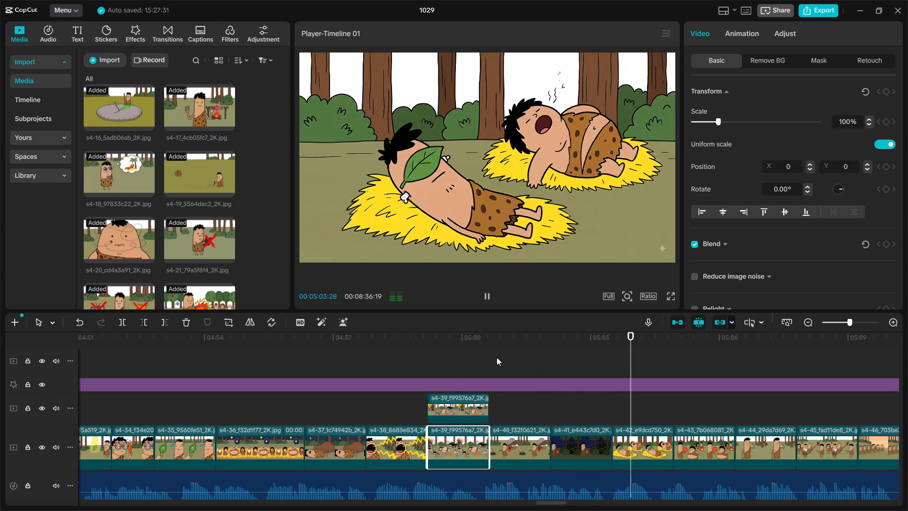
pyautogui.press('space')
pyautogui.press('space')
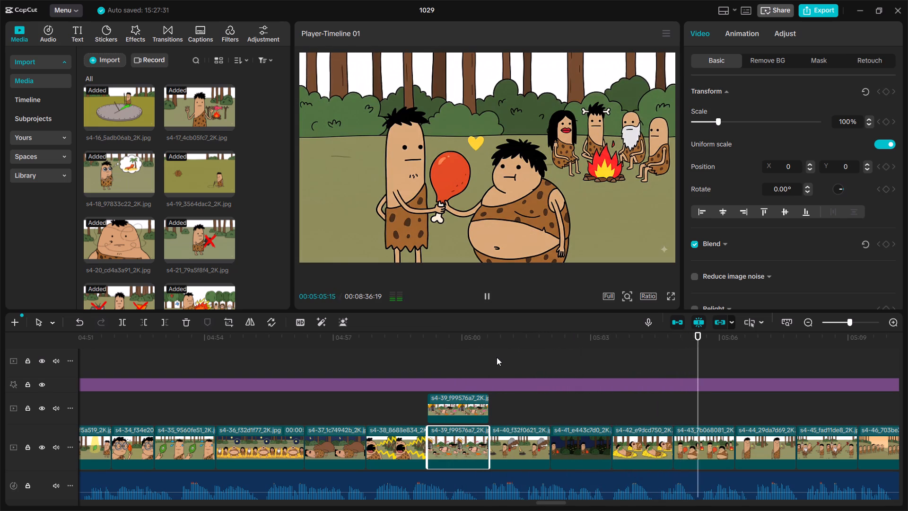
pyautogui.press('space')
pyautogui.press('space')
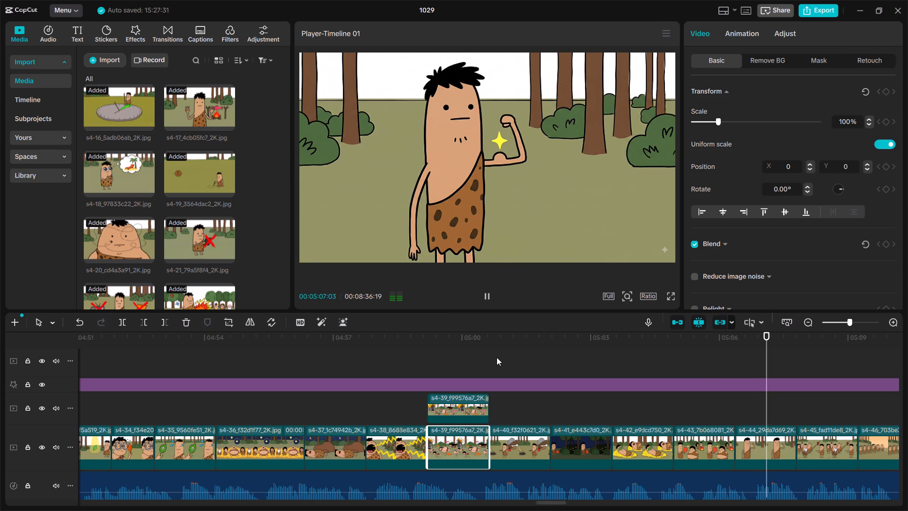
pyautogui.press('space')
# Replay the narration around s4-42 and extend the end of the s4-42 image clip to about 00:05:05:18.
pyautogui.hscroll(-1, 497, 357)
pyautogui.click(275, 409)
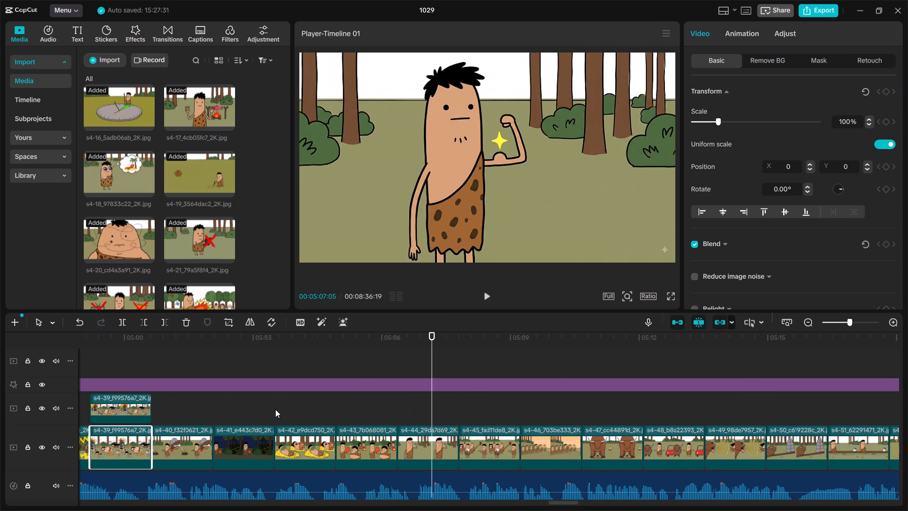
pyautogui.press('space')
pyautogui.press('space')
pyautogui.press('space')
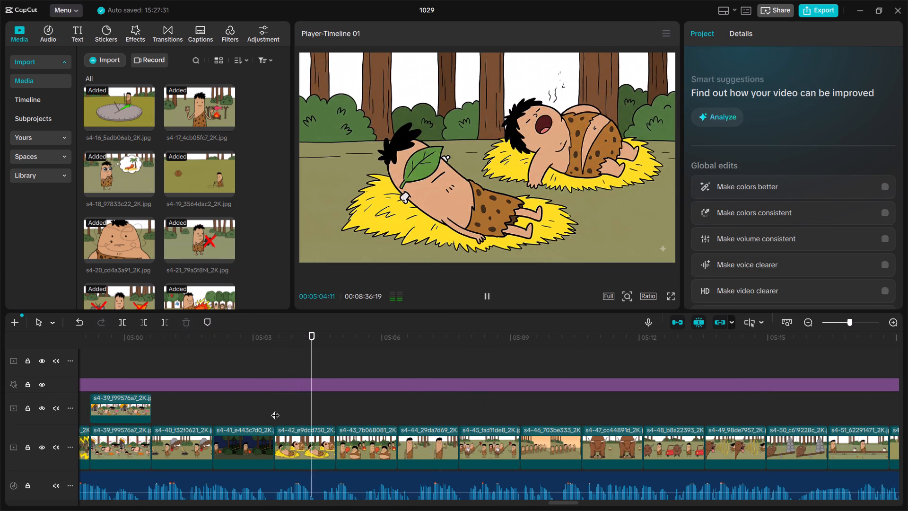
pyautogui.press('space')
pyautogui.click(309, 454)
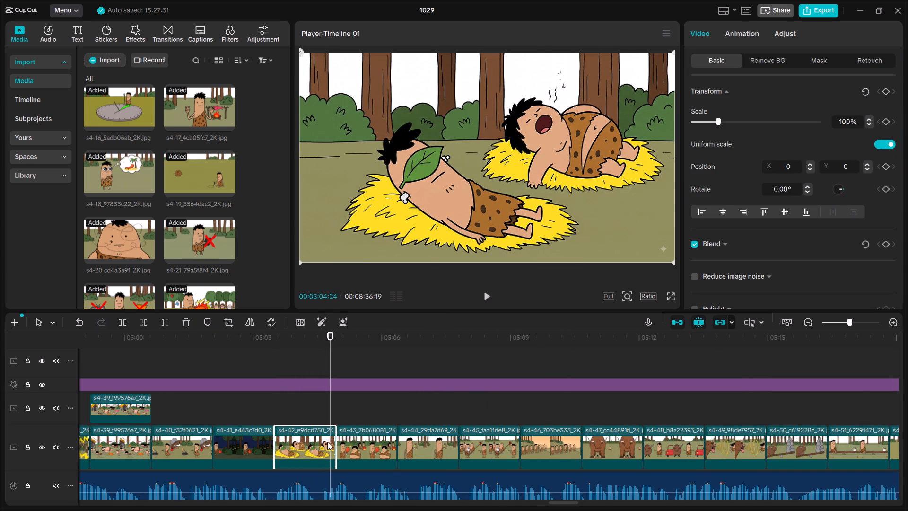
pyautogui.moveTo(334, 442); pyautogui.dragTo(363, 441)
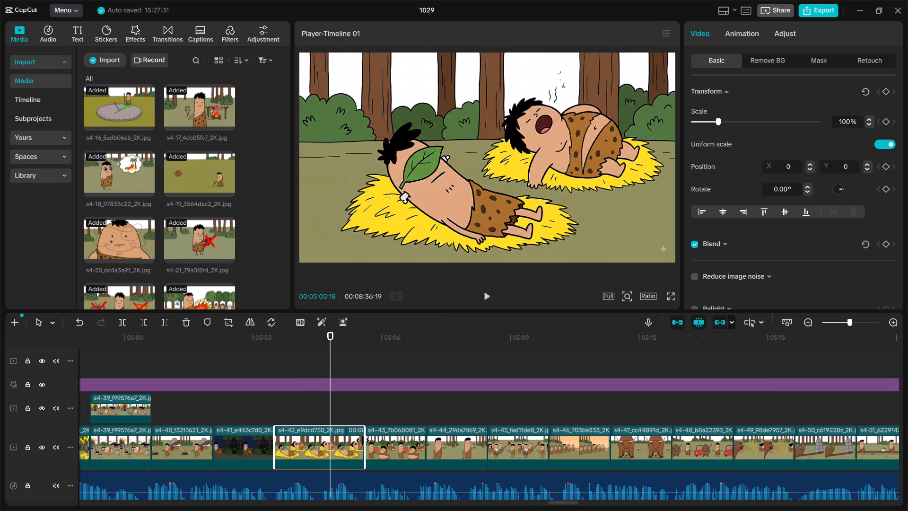
# Shift the cut between the s4-41 and s4-42 image clips about a quarter second later.
pyautogui.click(263, 403)
pyautogui.moveTo(275, 445); pyautogui.dragTo(286, 450)
# Check the narration from about 00:05:03 through s4-47 and extend the end of the s4-45 image clip to about 00:05:10.
pyautogui.press('space')
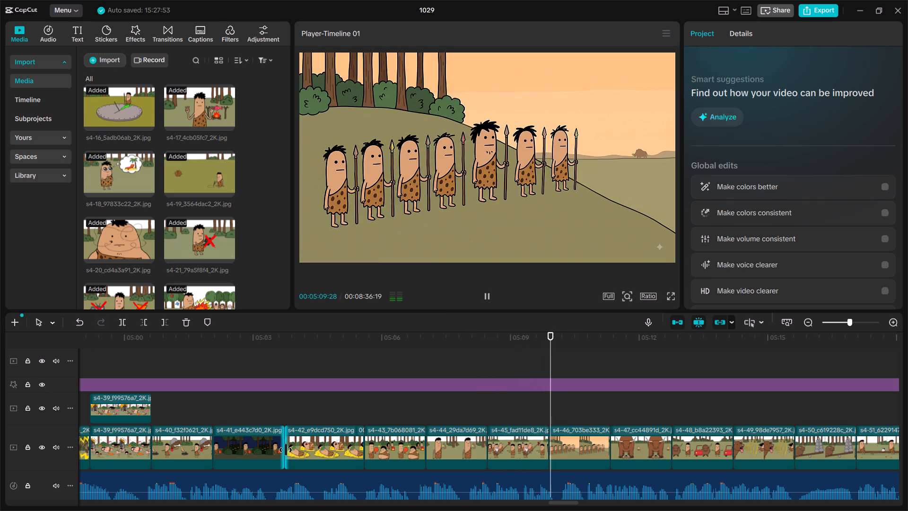
pyautogui.press('space')
pyautogui.press('space')
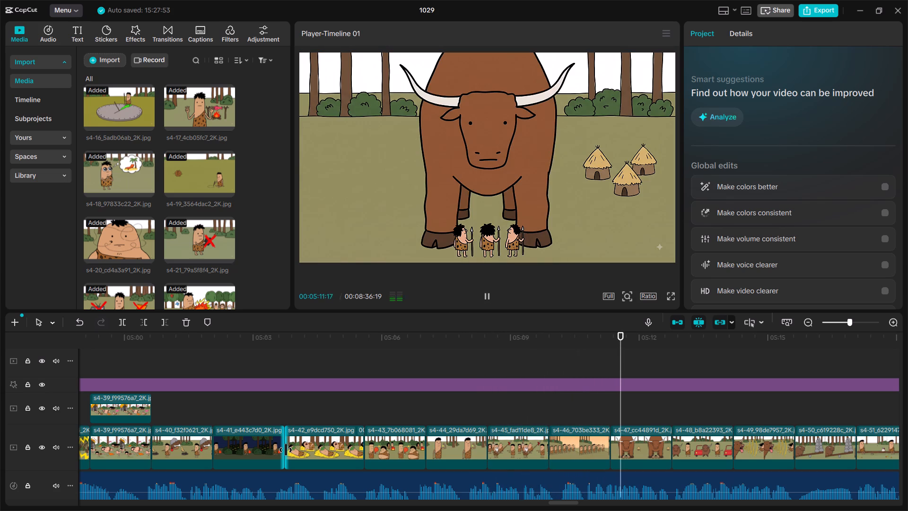
pyautogui.press('space')
pyautogui.press('space')
pyautogui.press('space')
pyautogui.hscroll(-1, 286, 450)
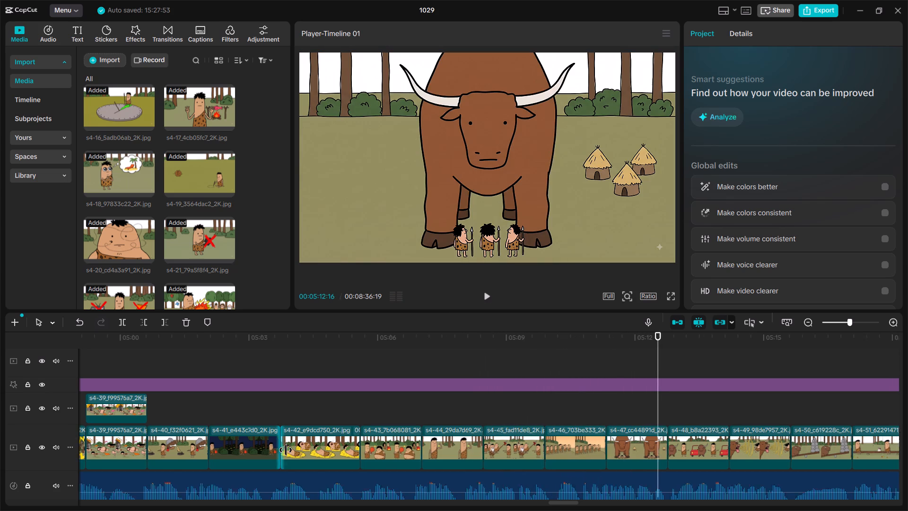
pyautogui.hscroll(-1, 286, 450)
pyautogui.click(371, 400)
pyautogui.press('space')
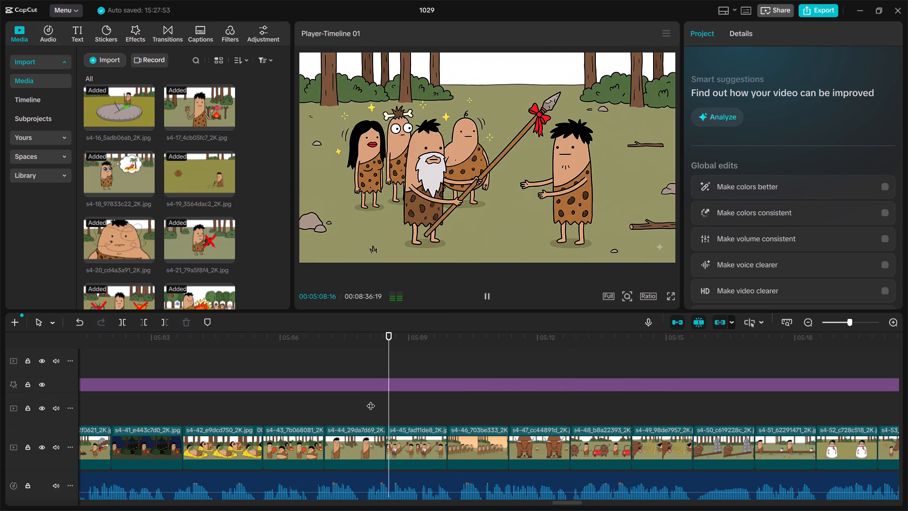
pyautogui.press('space')
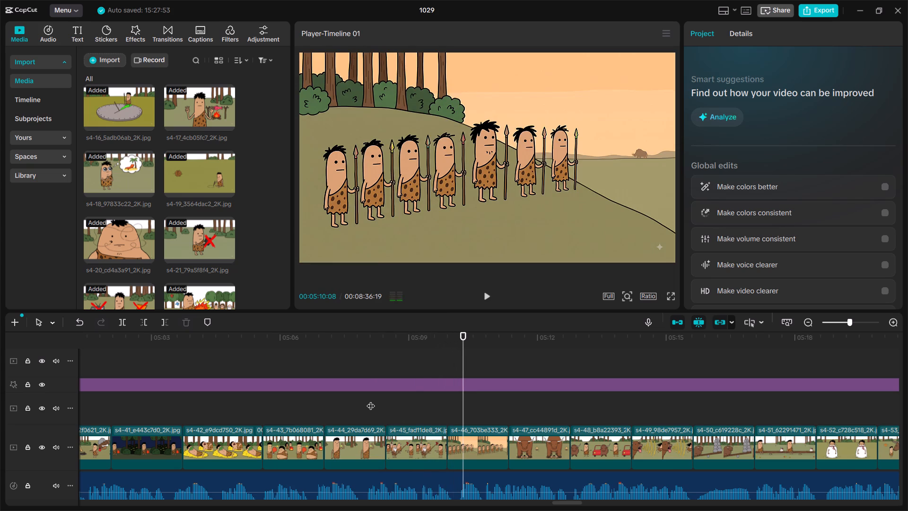
pyautogui.click(407, 452)
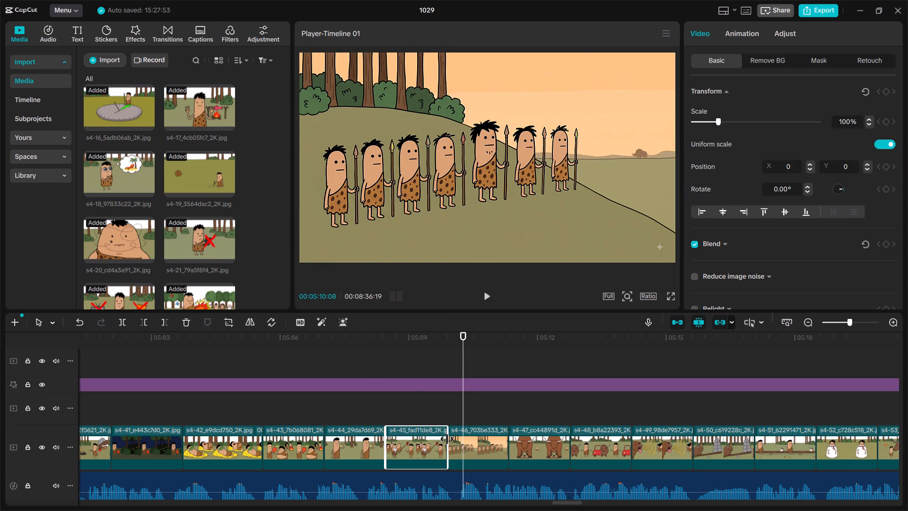
pyautogui.moveTo(447, 439); pyautogui.dragTo(452, 441)
# Check the narration through s4-49 and extend the s4-47 image clip to a duration of 00:00:02:15.
pyautogui.press('space')
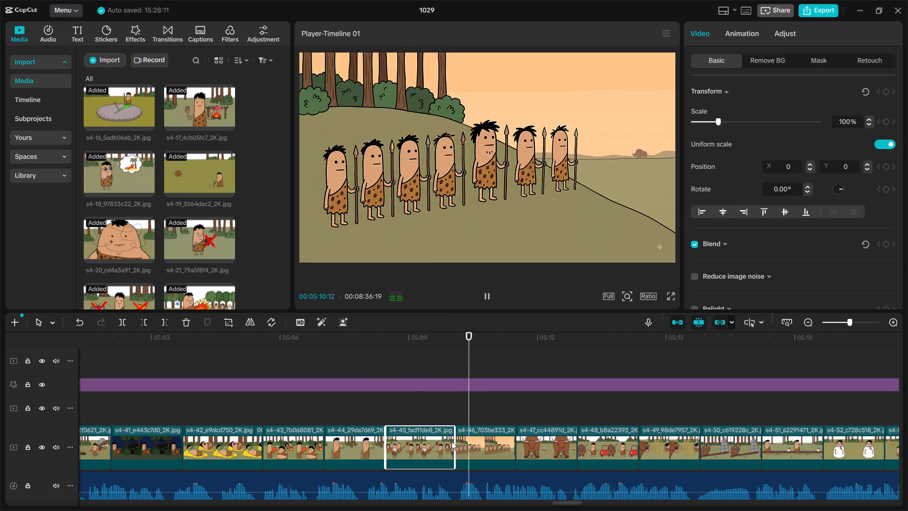
pyautogui.press('space')
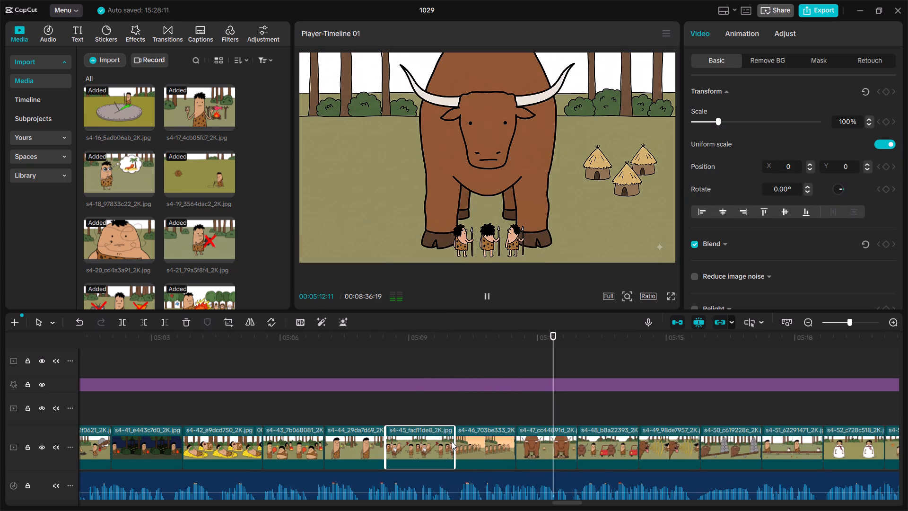
pyautogui.press('space')
pyautogui.press('space')
pyautogui.press('space')
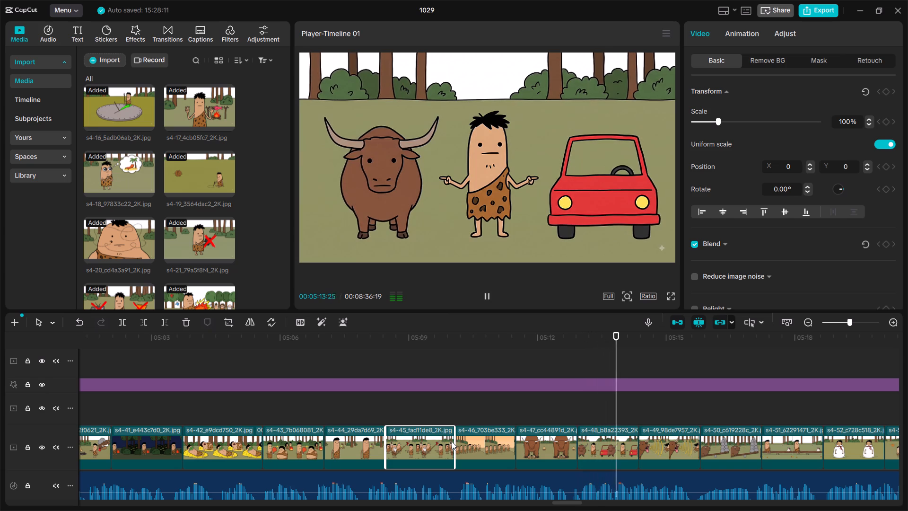
pyautogui.press('space')
pyautogui.press('space')
pyautogui.press('space')
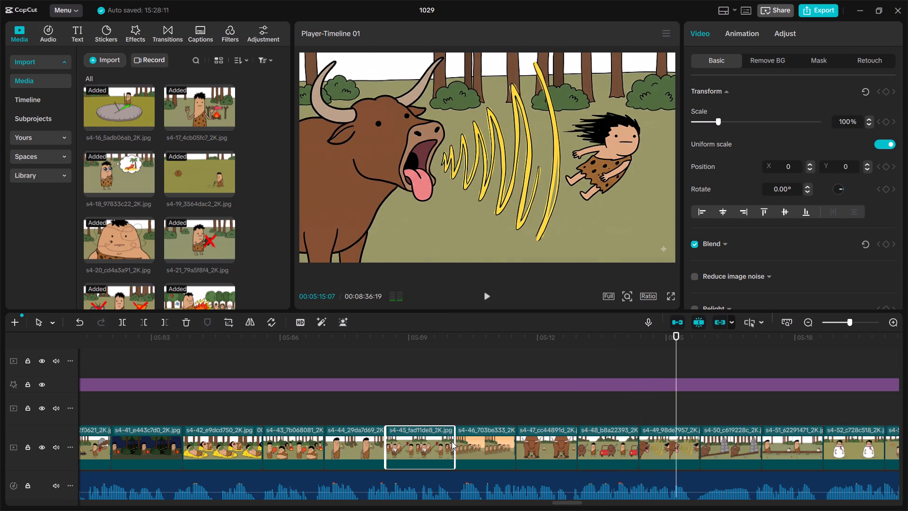
pyautogui.hscroll(-1, 452, 441)
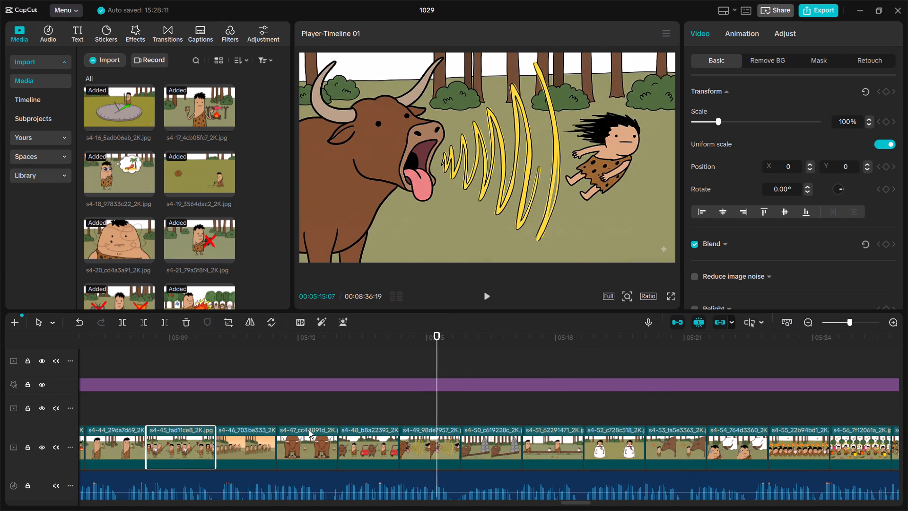
pyautogui.click(309, 430)
pyautogui.moveTo(338, 442); pyautogui.dragTo(357, 445)
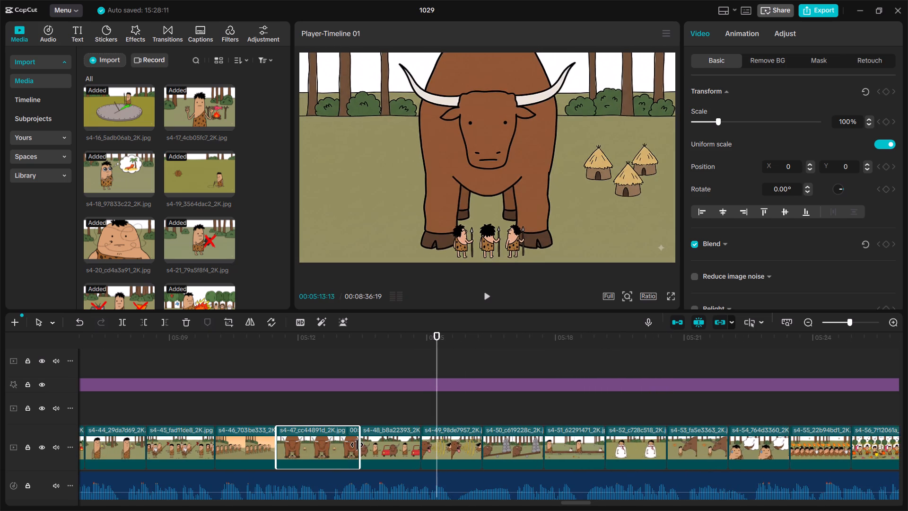
pyautogui.moveTo(357, 445); pyautogui.dragTo(381, 444)
# Play the narration from about 00:05:10 into the s4-56 image, replaying s4-53 and s4-54 to check their timing.
pyautogui.click(244, 404)
pyautogui.press('space')
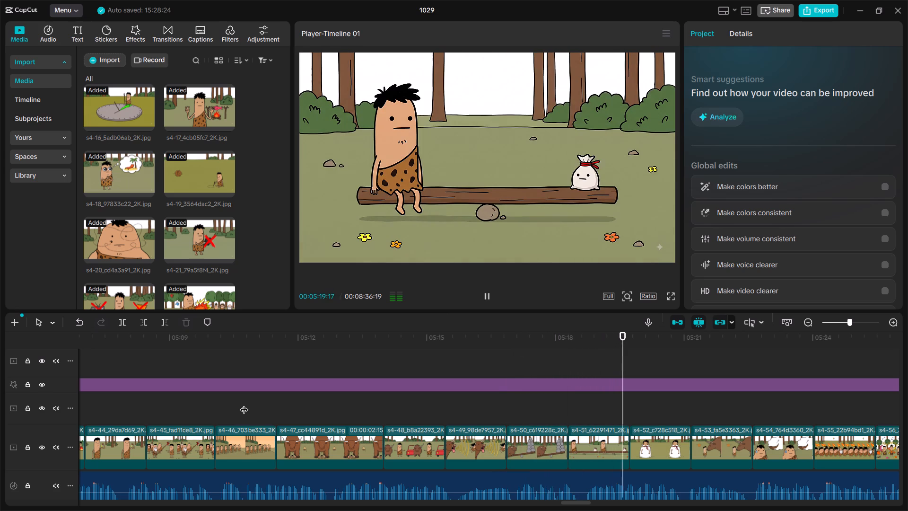
pyautogui.press('space')
pyautogui.press('space')
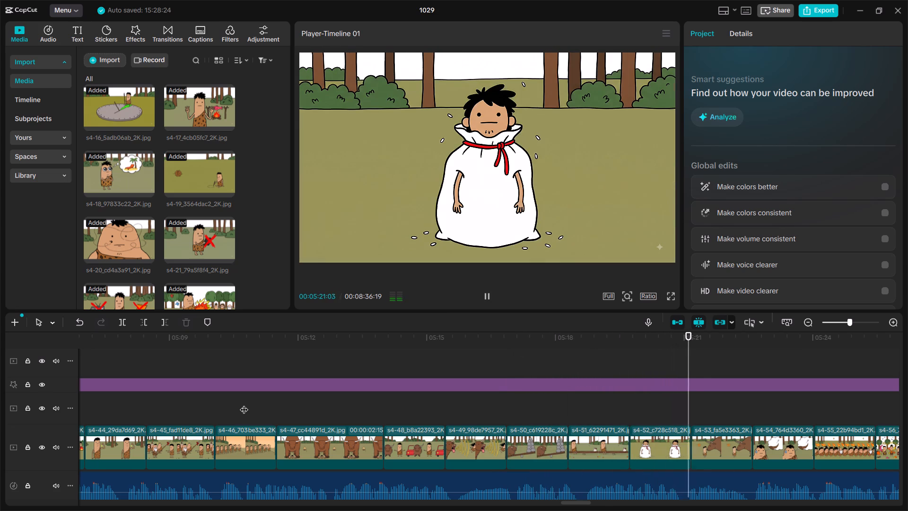
pyautogui.press('space')
pyautogui.hscroll(-1, 244, 404)
pyautogui.press('space')
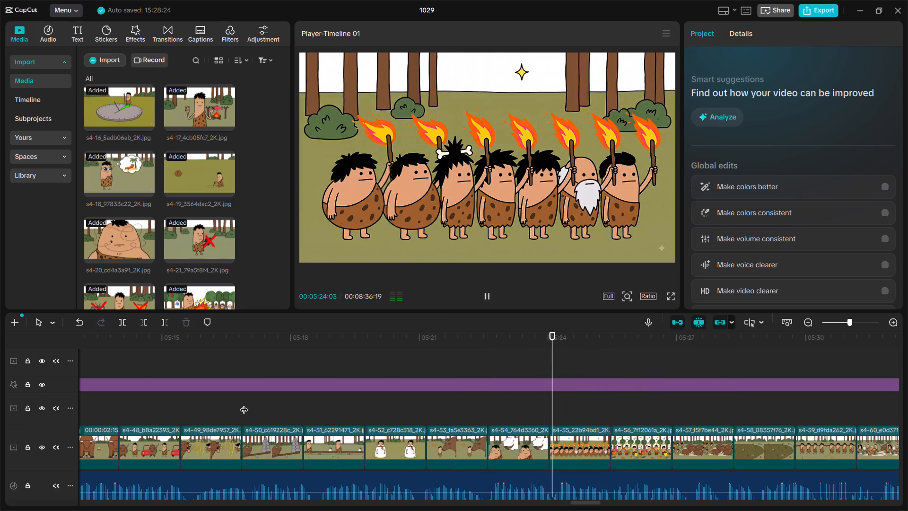
pyautogui.press('space')
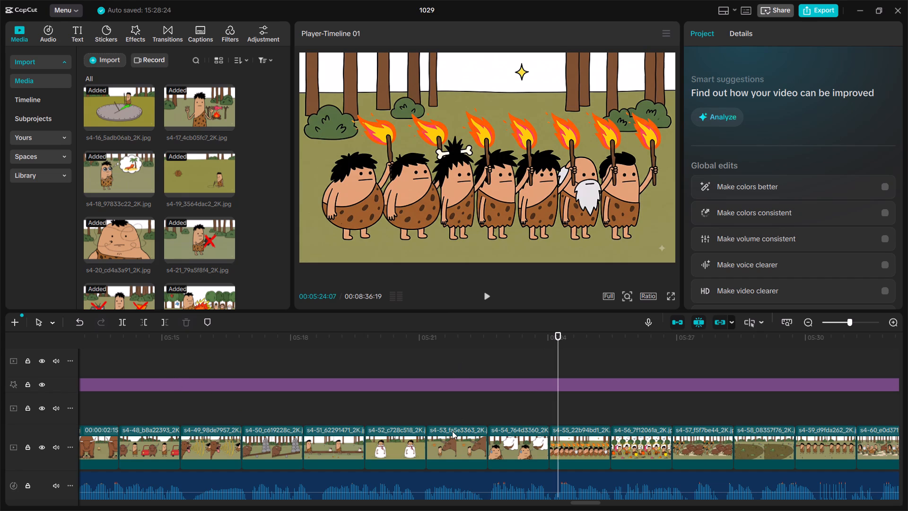
pyautogui.click(452, 431)
pyautogui.press('space')
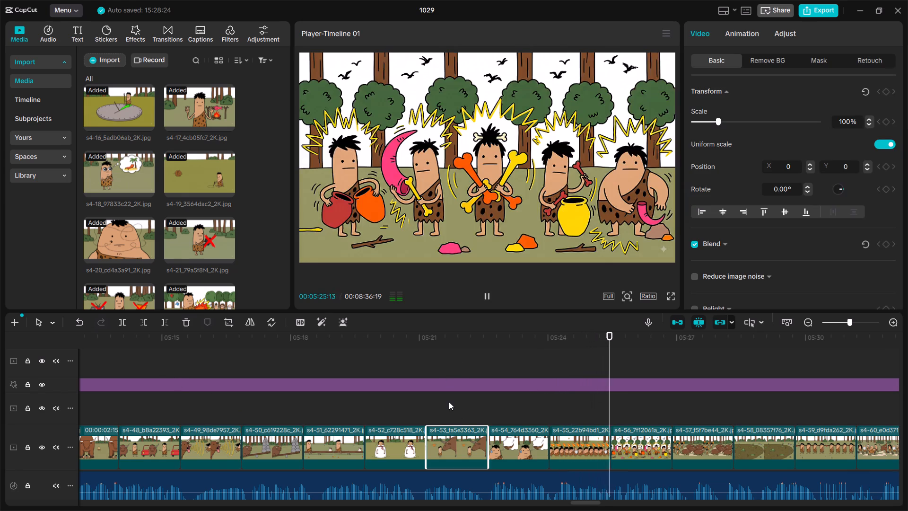
pyautogui.click(448, 401)
pyautogui.press('space')
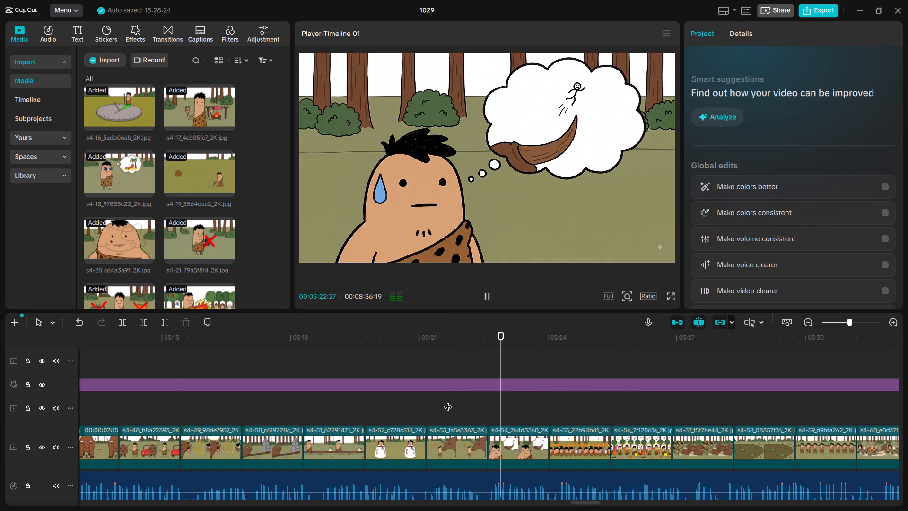
pyautogui.press('space')
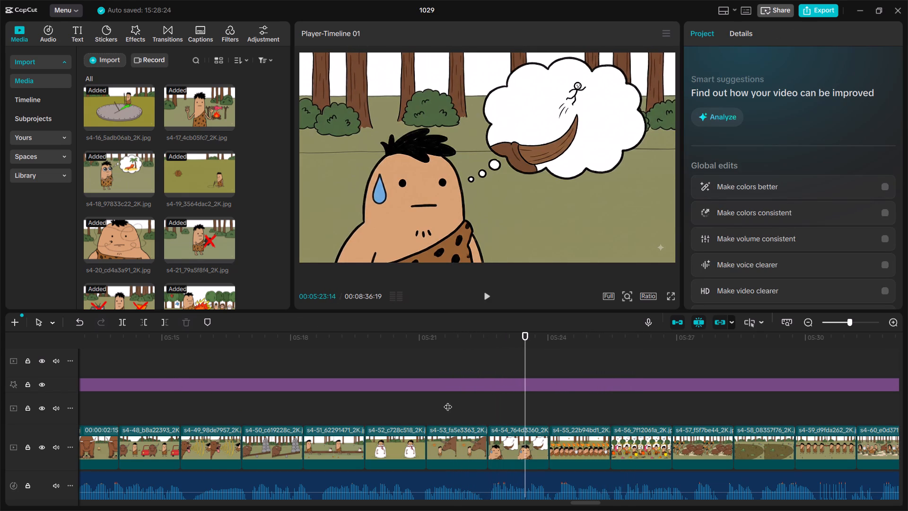
# Replay the narration from s4-51 and shorten the s4-52 image clip so it ends at 00:05:20:26.
pyautogui.click(361, 401)
pyautogui.press('space')
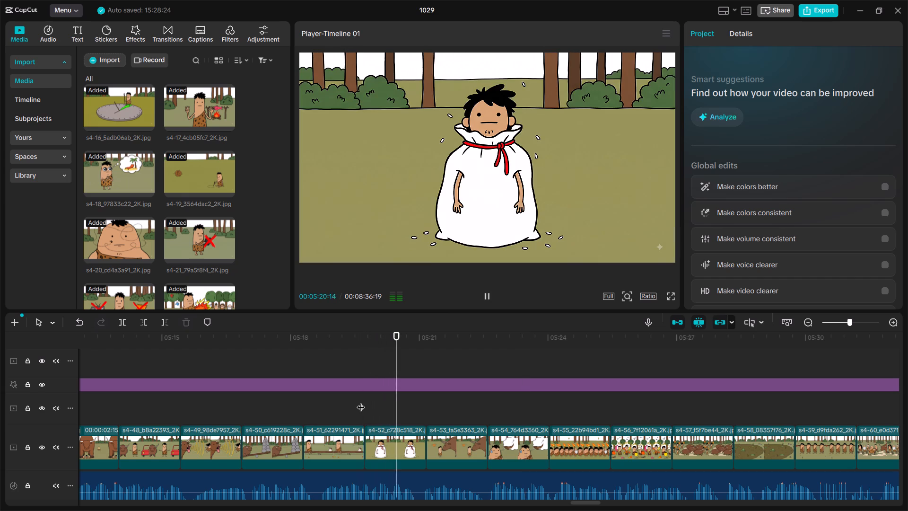
pyautogui.press('space')
pyautogui.click(403, 443)
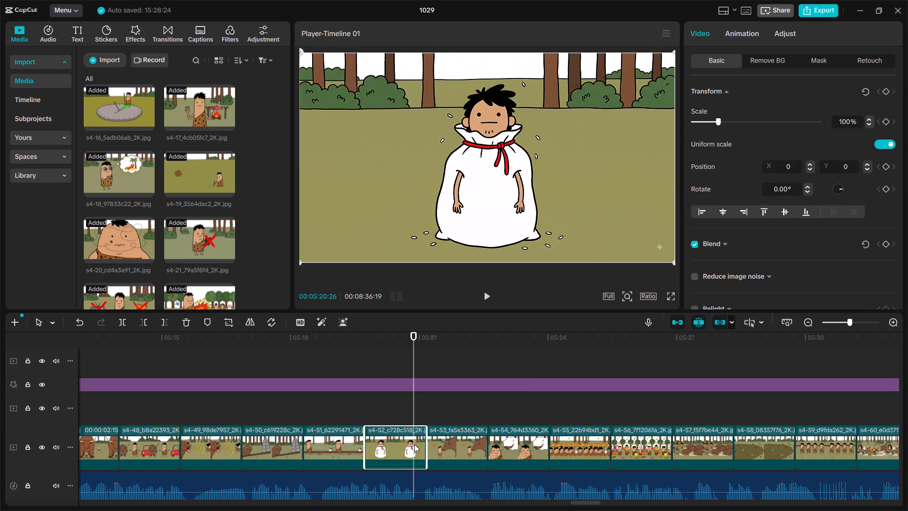
pyautogui.click(428, 448)
pyautogui.moveTo(428, 448); pyautogui.dragTo(422, 449)
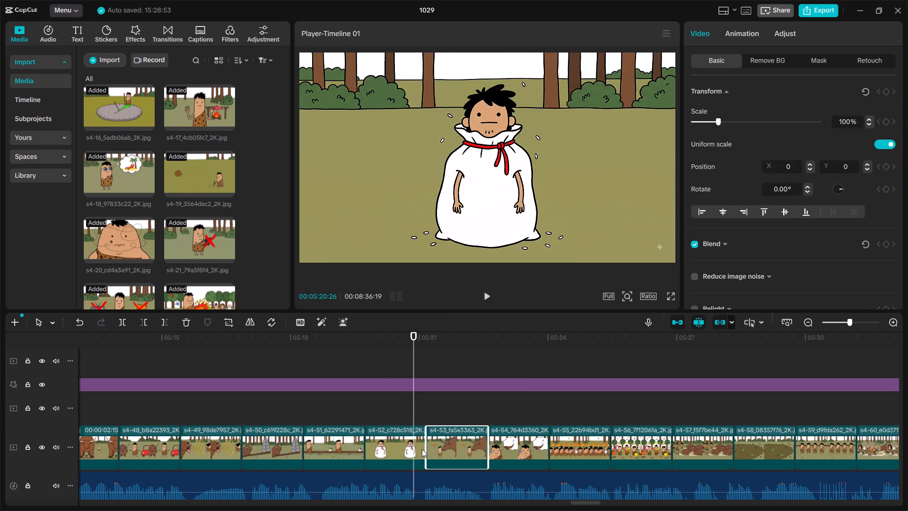
pyautogui.moveTo(422, 449); pyautogui.dragTo(423, 449)
pyautogui.click(423, 449)
pyautogui.click(427, 449)
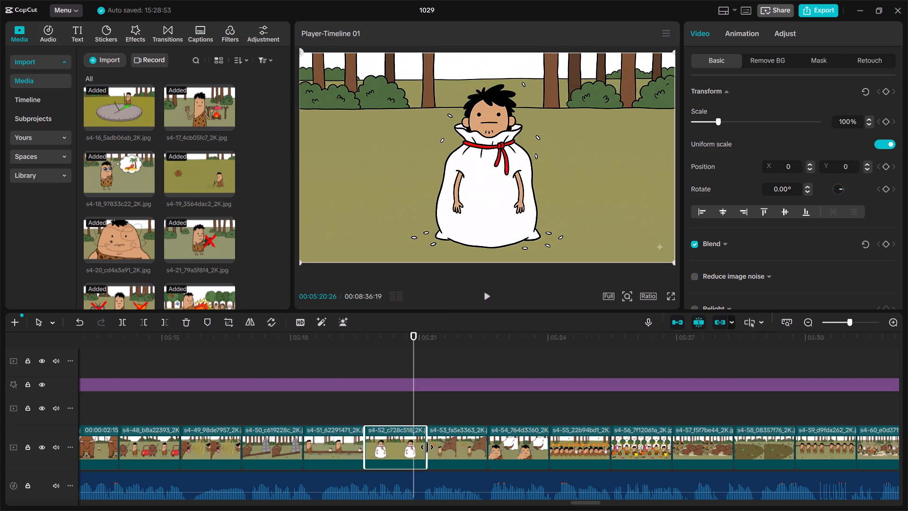
pyautogui.moveTo(427, 447); pyautogui.dragTo(414, 447)
# Play the narration from 00:05:20:26 into the s4-57 image to check the timing of s4-53 through s4-56.
pyautogui.press('space')
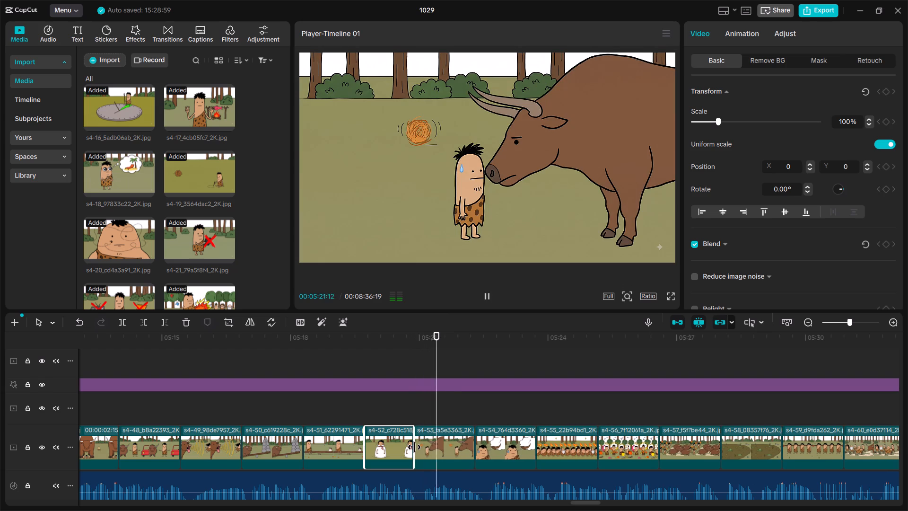
pyautogui.press('space')
pyautogui.press('space')
pyautogui.press('space')
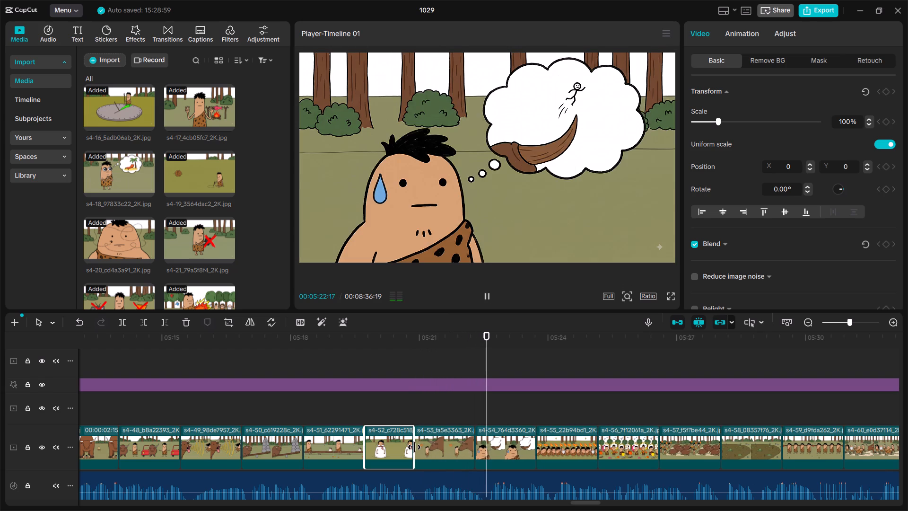
pyautogui.click(447, 462)
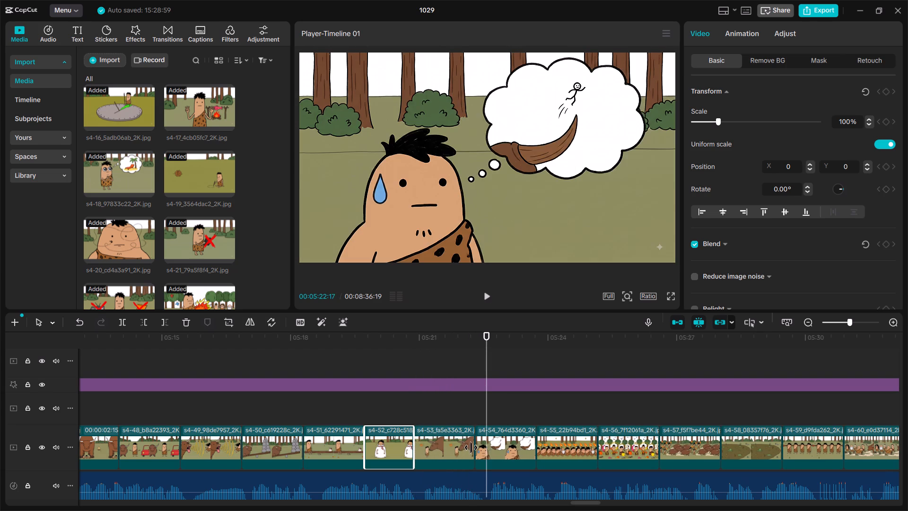
pyautogui.click(471, 448)
pyautogui.press('space')
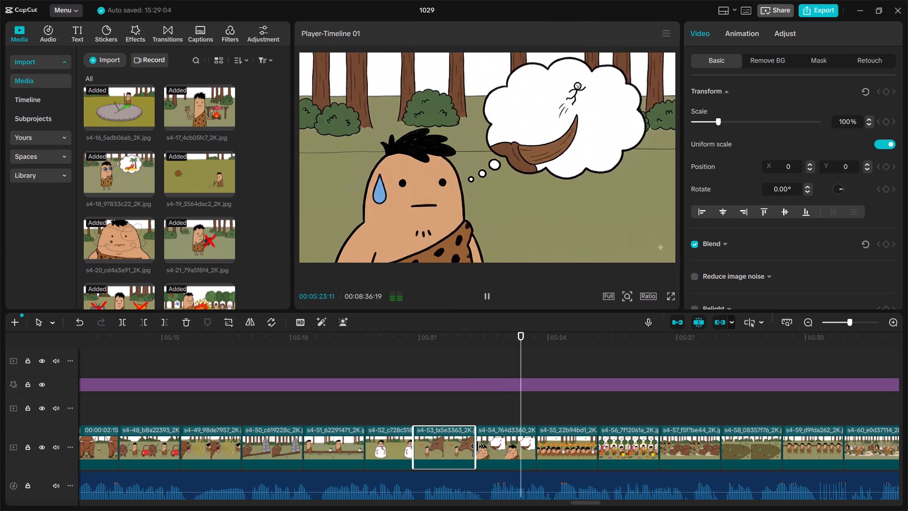
pyautogui.press('space')
pyautogui.press('space')
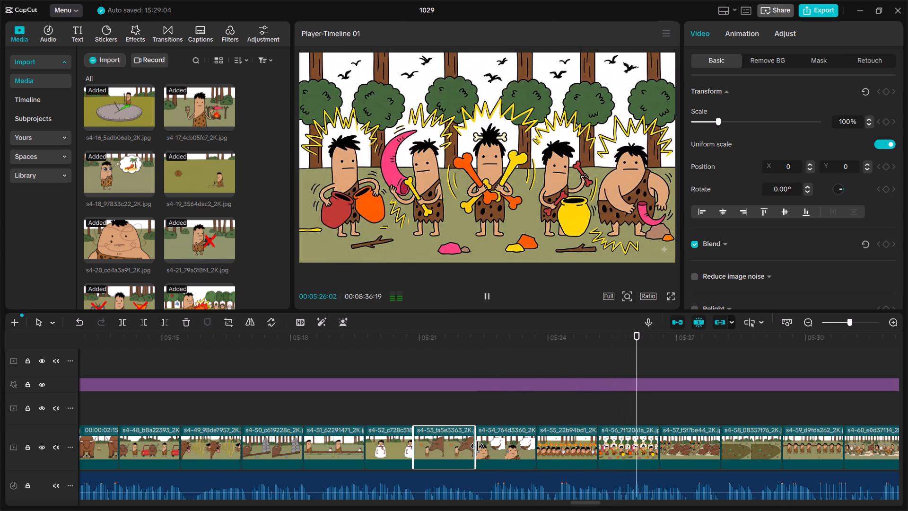
pyautogui.press('space')
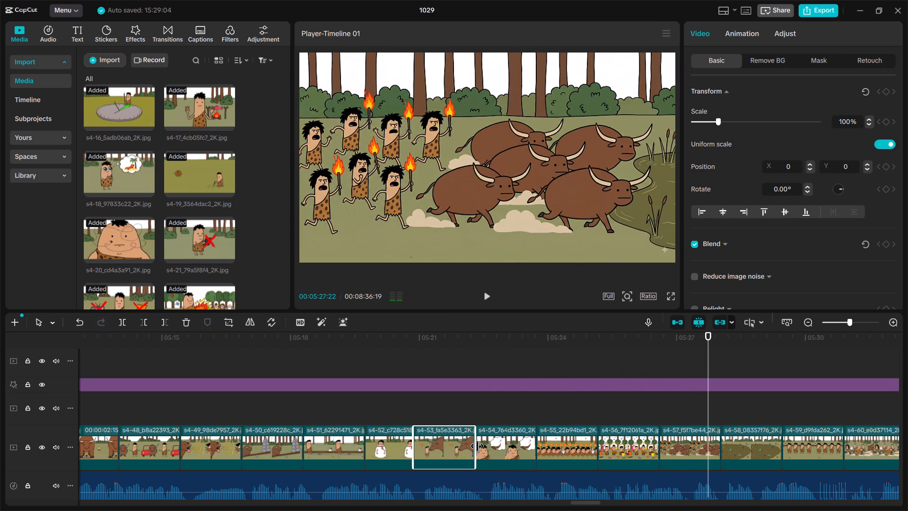
# Replay the narration over s4-54 and shorten its image clip to end at about 00:05:23.
pyautogui.click(512, 414)
pyautogui.press('space')
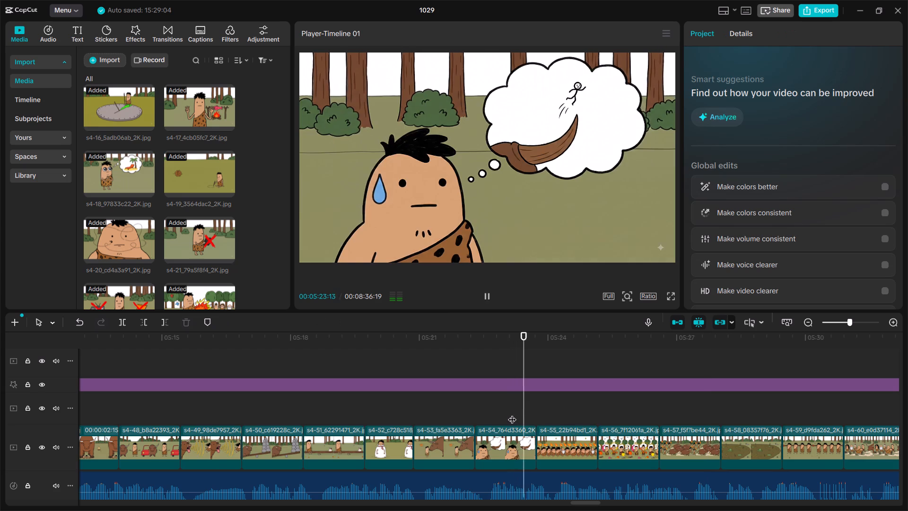
pyautogui.press('space')
pyautogui.click(518, 459)
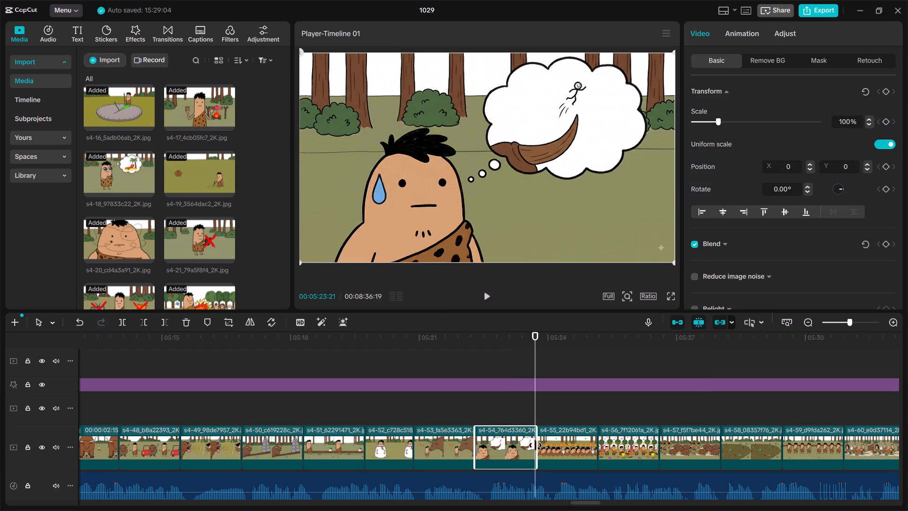
pyautogui.moveTo(537, 444); pyautogui.dragTo(513, 444)
# Play the narration from about 00:05:23 into the s4-65 image to check the timing of the images in between.
pyautogui.press('space')
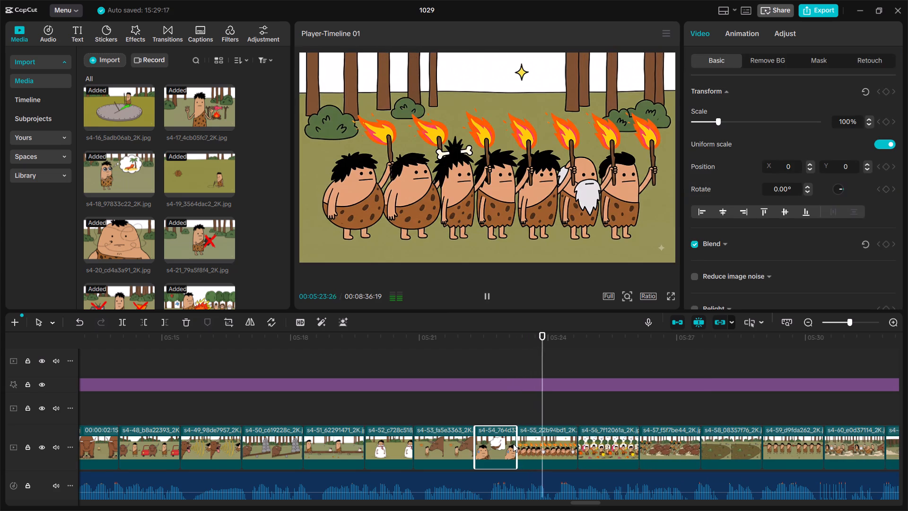
pyautogui.press('space')
pyautogui.press('space')
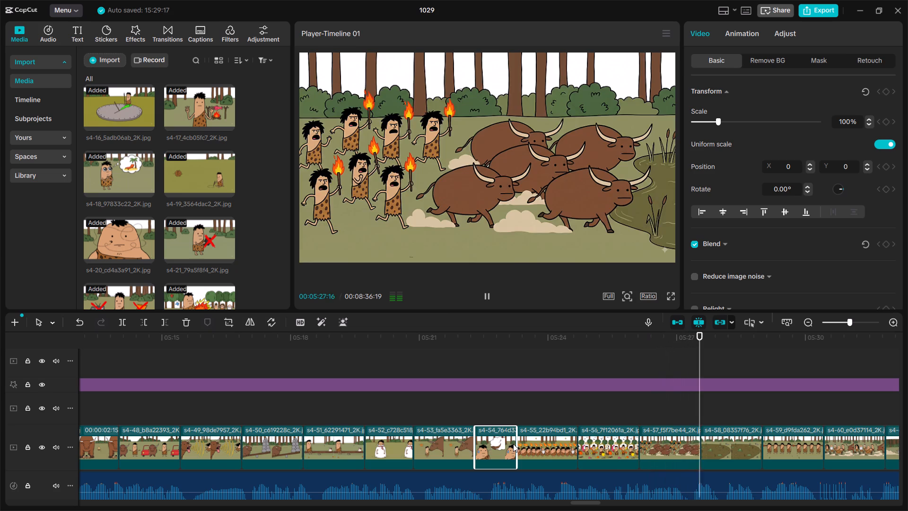
pyautogui.press('space')
pyautogui.hscroll(-1, 513, 444)
pyautogui.press('space')
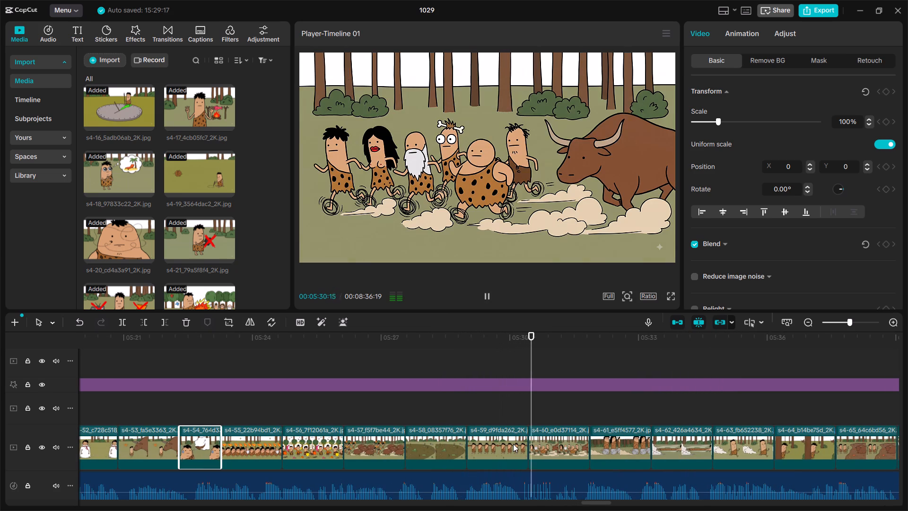
pyautogui.press('space')
pyautogui.press('space')
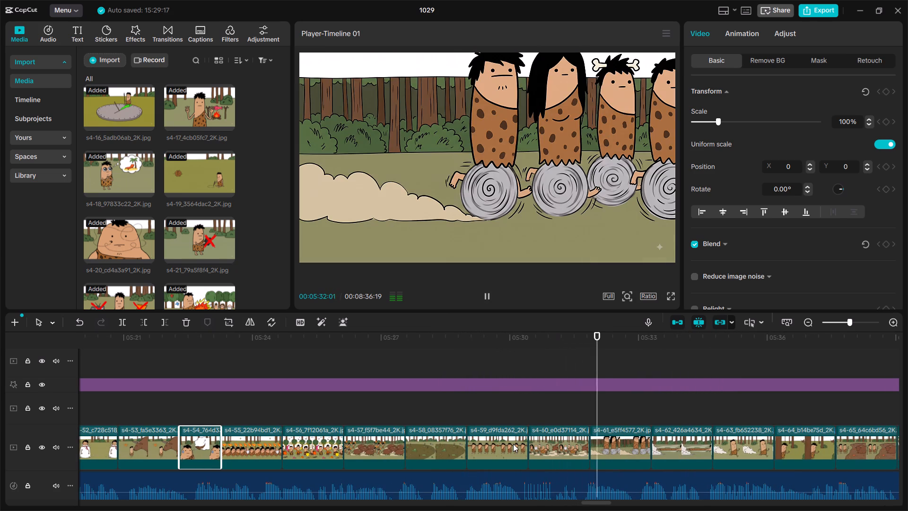
pyautogui.press('space')
pyautogui.press('space')
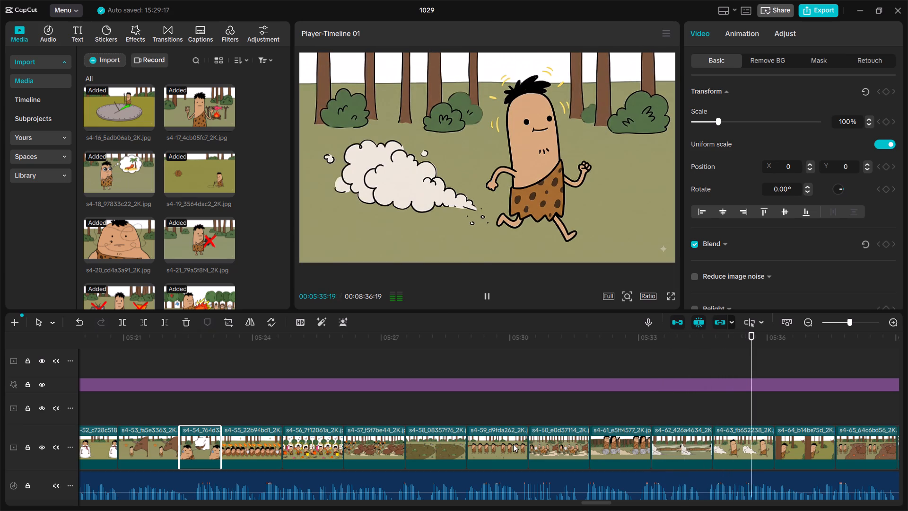
pyautogui.press('space')
pyautogui.press('space')
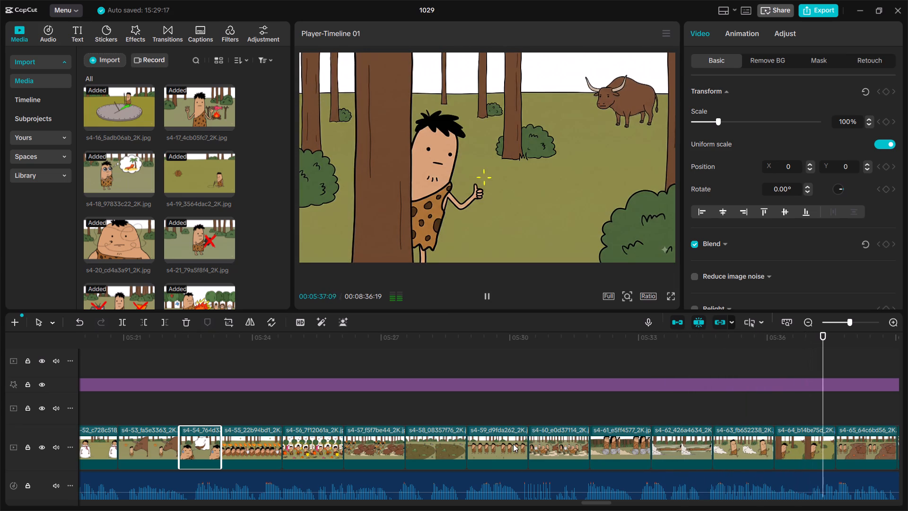
pyautogui.press('space')
# Replay the narration from s4-56 and shorten the s4-56 image clip so it ends at about 00:05:25:26.
pyautogui.click(288, 417)
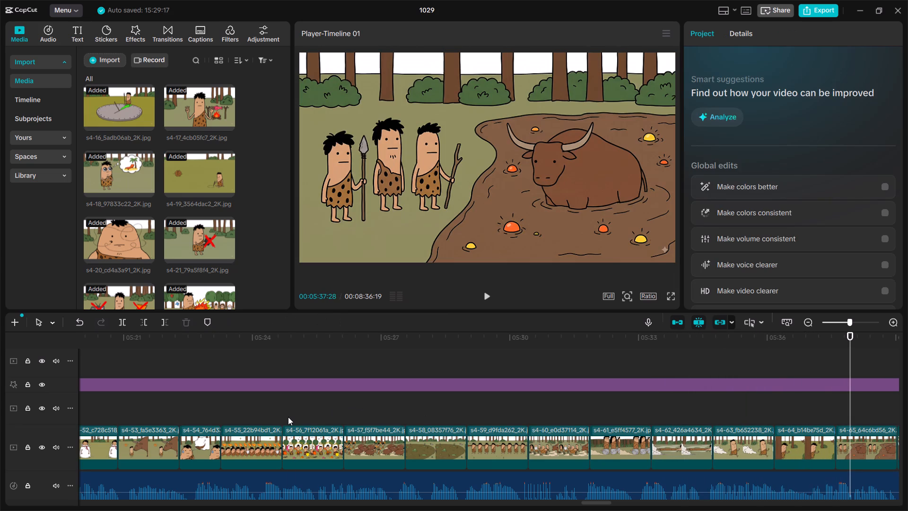
pyautogui.press('space')
pyautogui.press('space')
pyautogui.press('space')
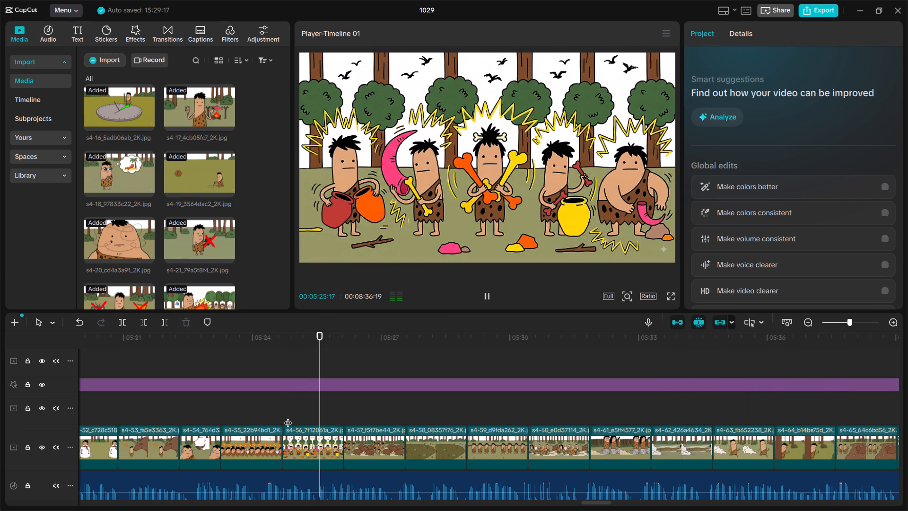
pyautogui.press('space')
pyautogui.click(320, 449)
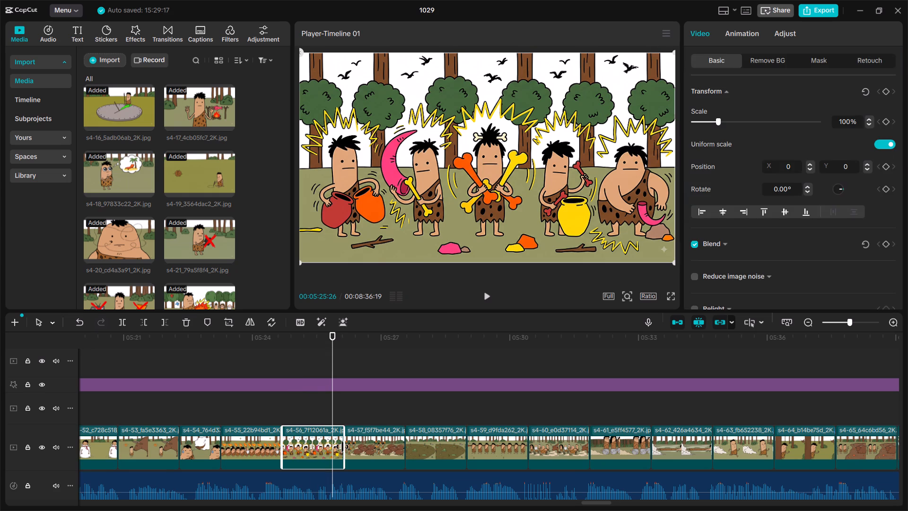
pyautogui.moveTo(342, 447); pyautogui.dragTo(328, 449)
# Check the narration through s4-57 and s4-58 and shorten the s4-58 image clip to end at about 00:05:28.
pyautogui.press('space')
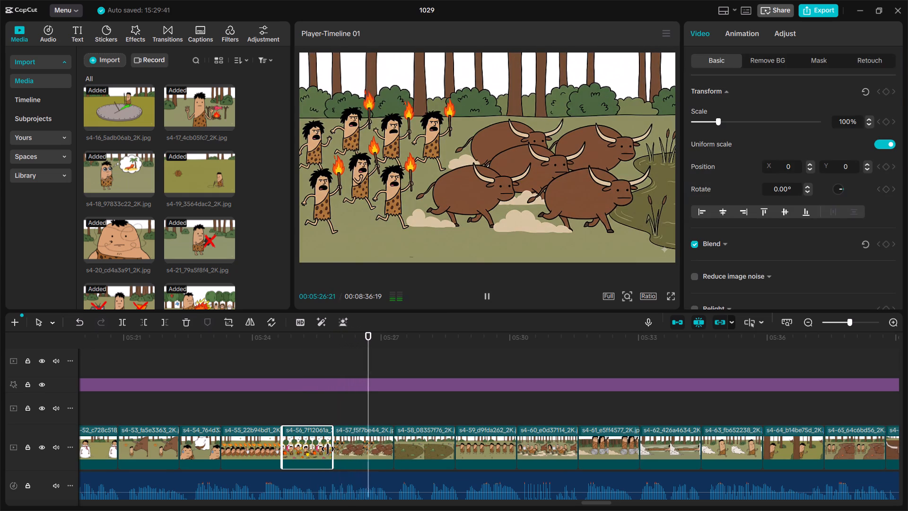
pyautogui.press('space')
pyautogui.press('space')
pyautogui.press('space')
pyautogui.press('space')
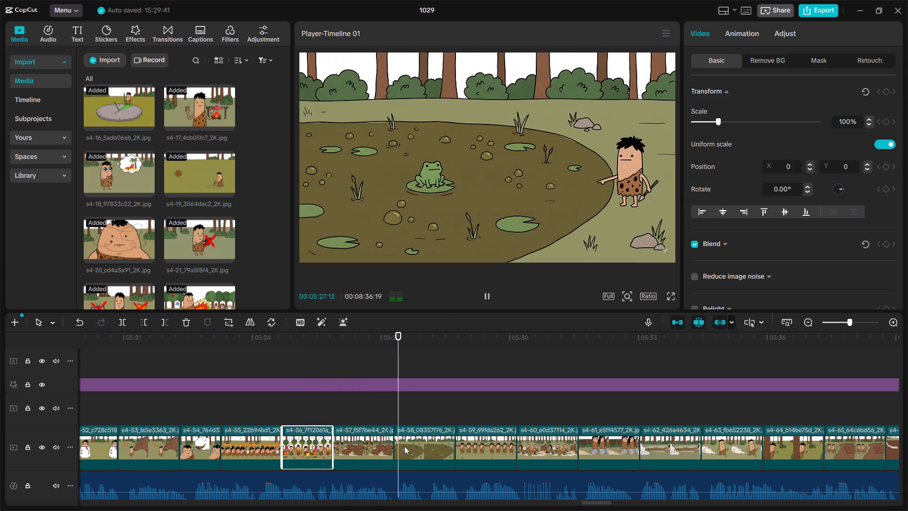
pyautogui.press('space')
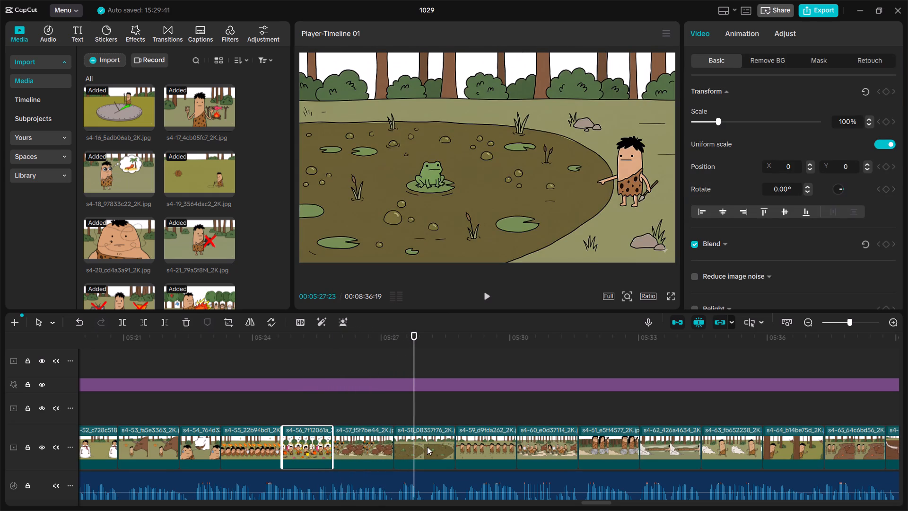
pyautogui.click(366, 452)
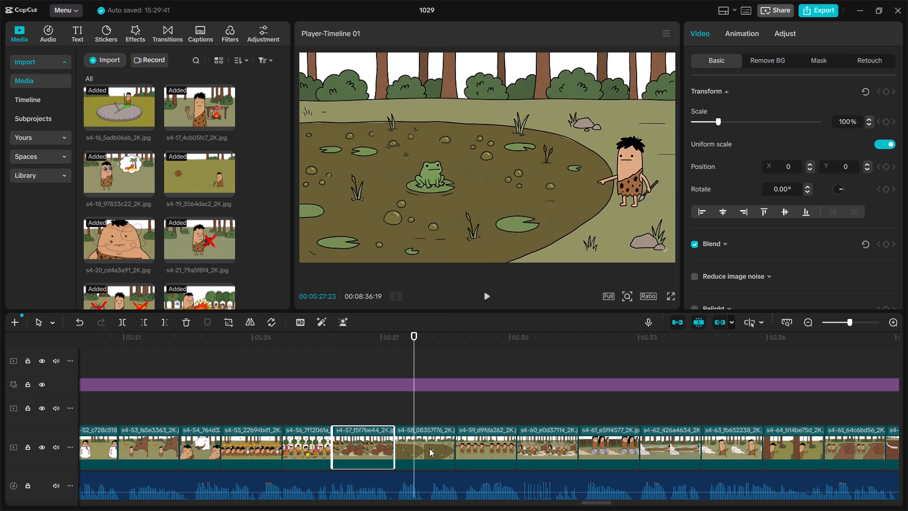
pyautogui.click(423, 445)
pyautogui.moveTo(456, 446); pyautogui.dragTo(430, 450)
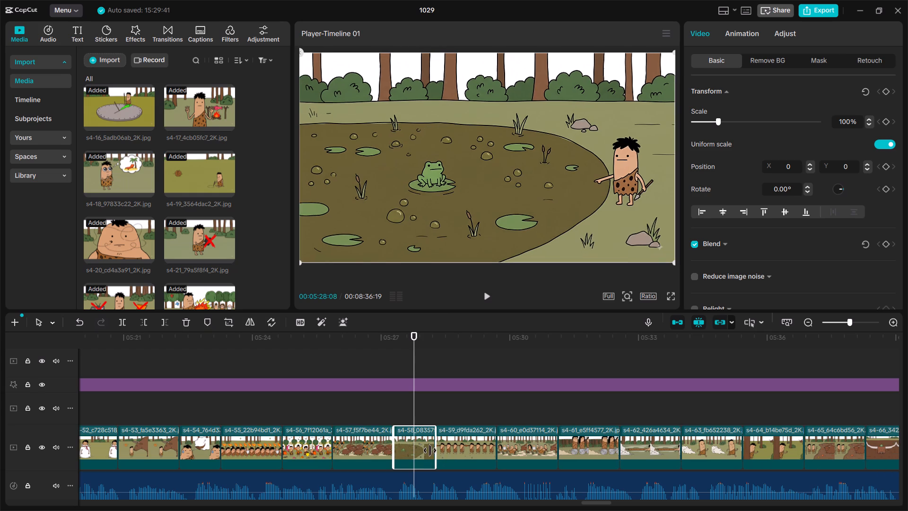
pyautogui.moveTo(430, 450); pyautogui.dragTo(423, 451)
# Play the narration over s4-59 and s4-60 to about 00:05:30:24 and select the s4-60 image clip.
pyautogui.press('space')
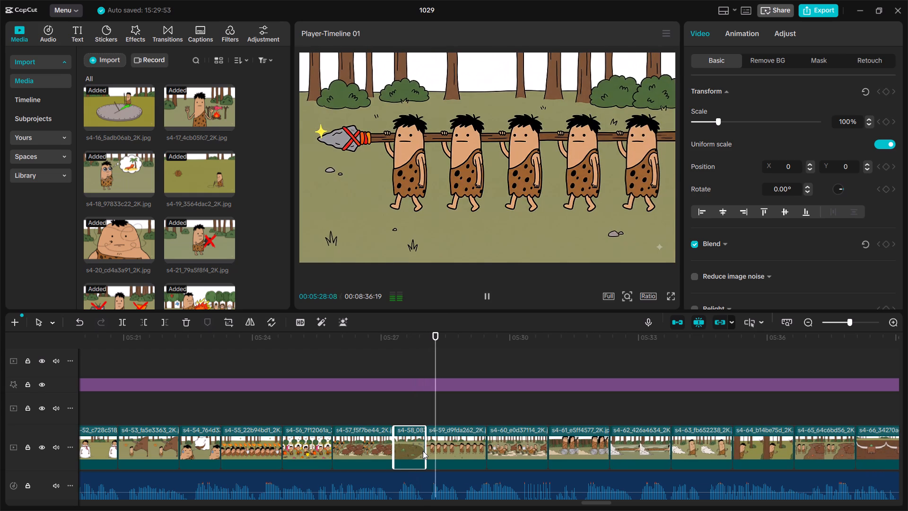
pyautogui.press('space')
pyautogui.press('space')
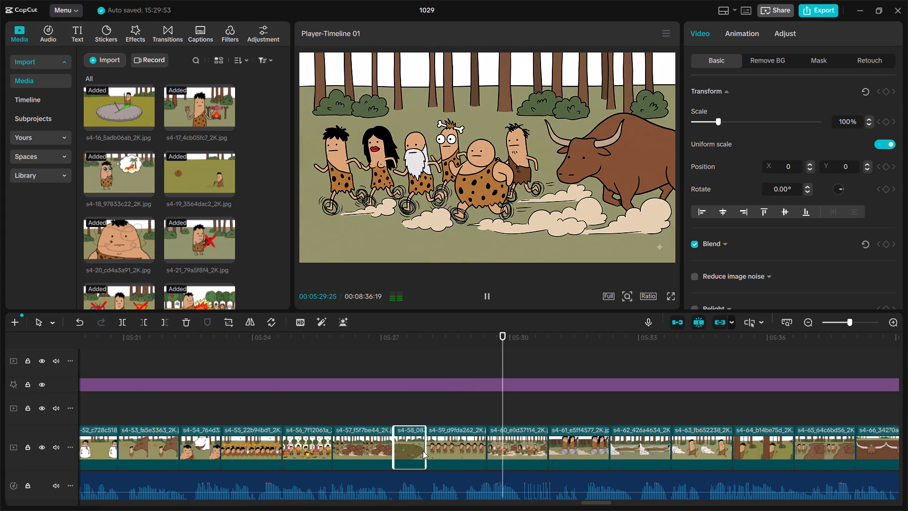
pyautogui.press('space')
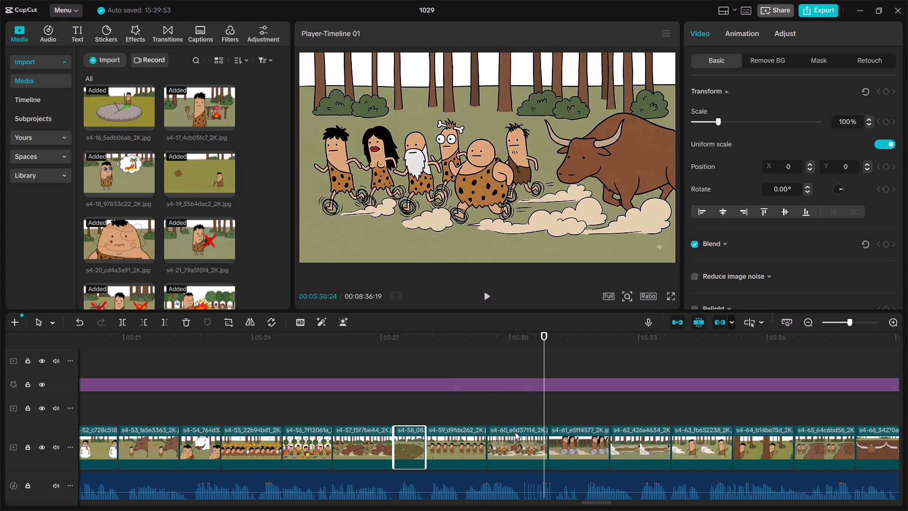
pyautogui.click(513, 440)
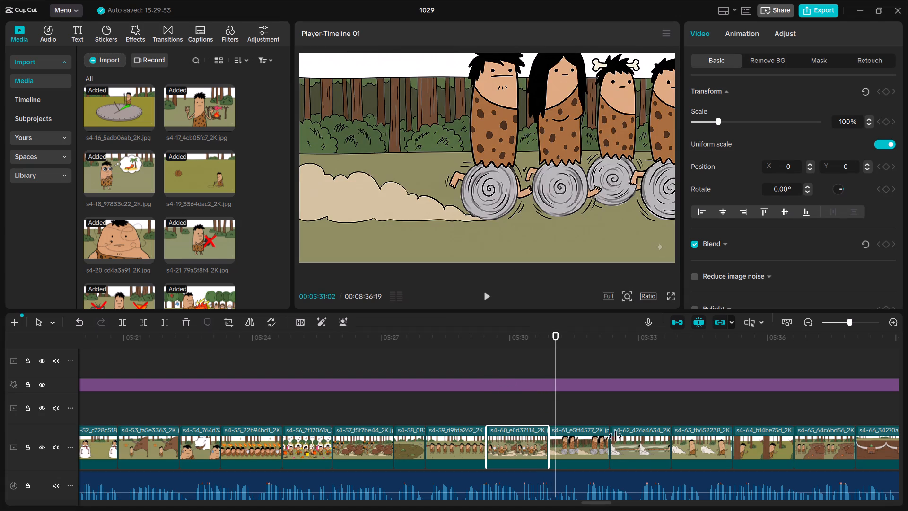
pyautogui.moveTo(549, 444); pyautogui.dragTo(518, 449)
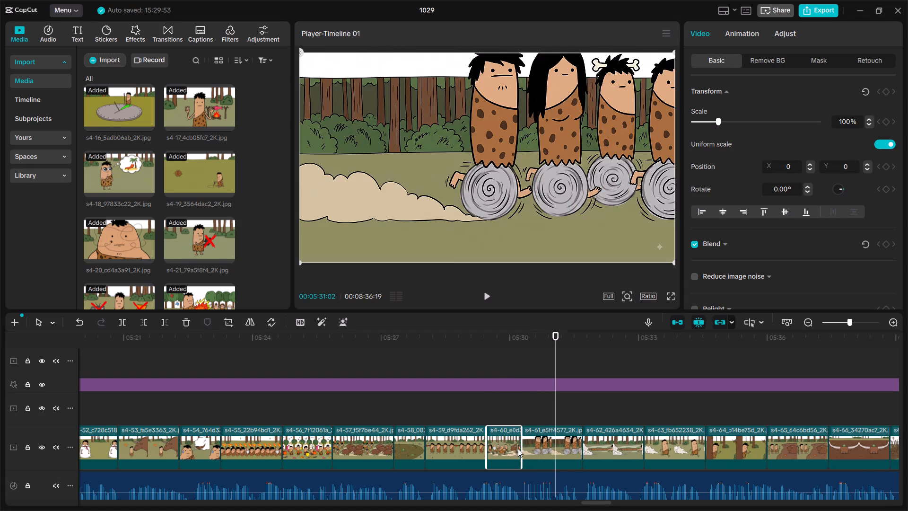
# Check the narration across s4-60 to s4-63 and shorten the s4-61 image clip to end at about 00:05:31.
pyautogui.press('space')
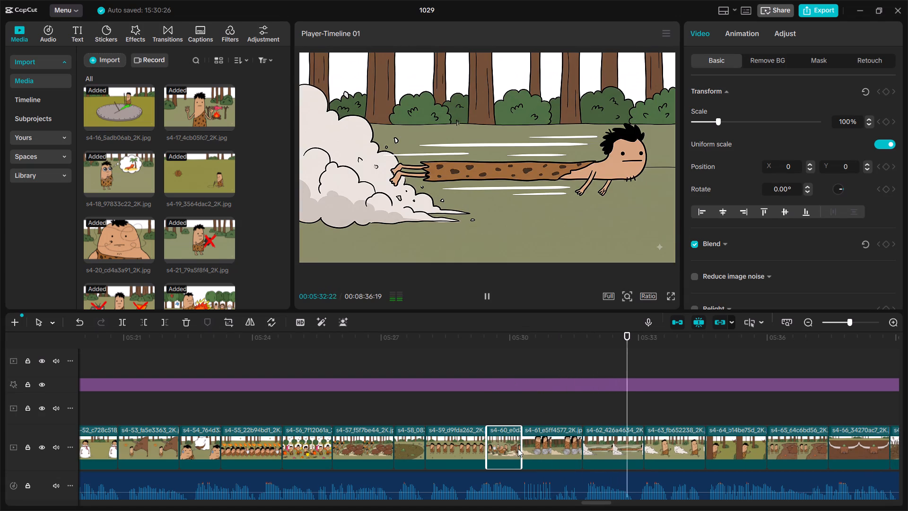
pyautogui.press('space')
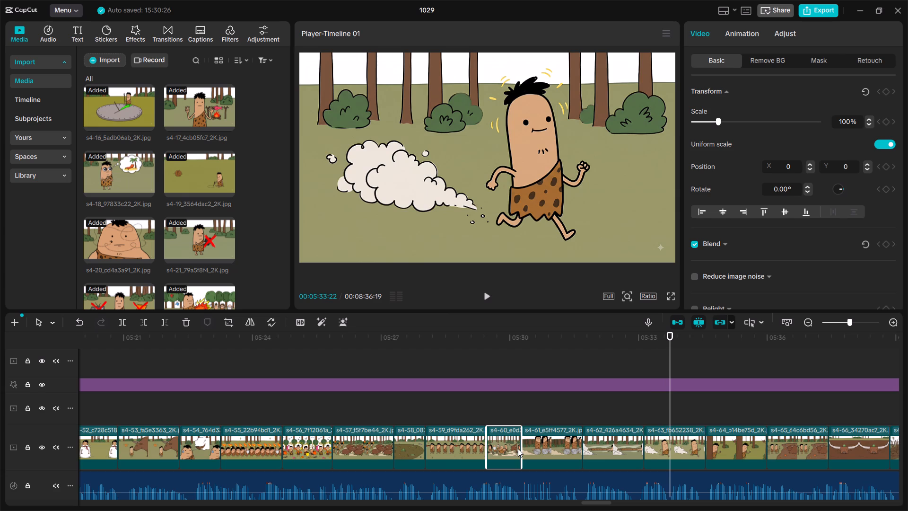
pyautogui.click(469, 410)
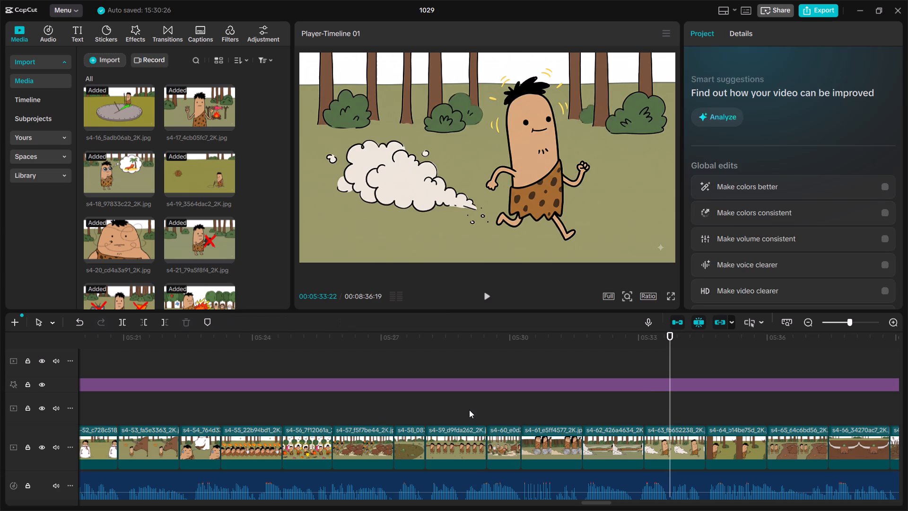
pyautogui.press('space')
pyautogui.press('space')
pyautogui.press('space')
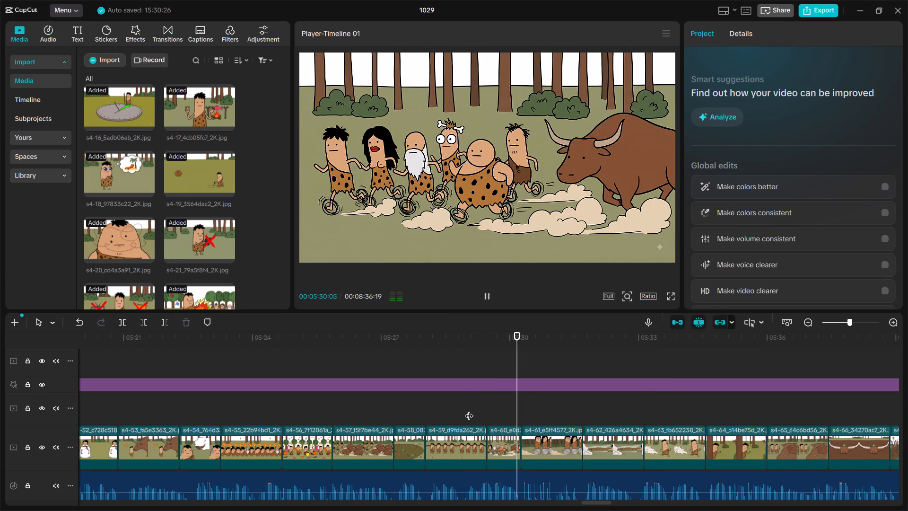
pyautogui.press('space')
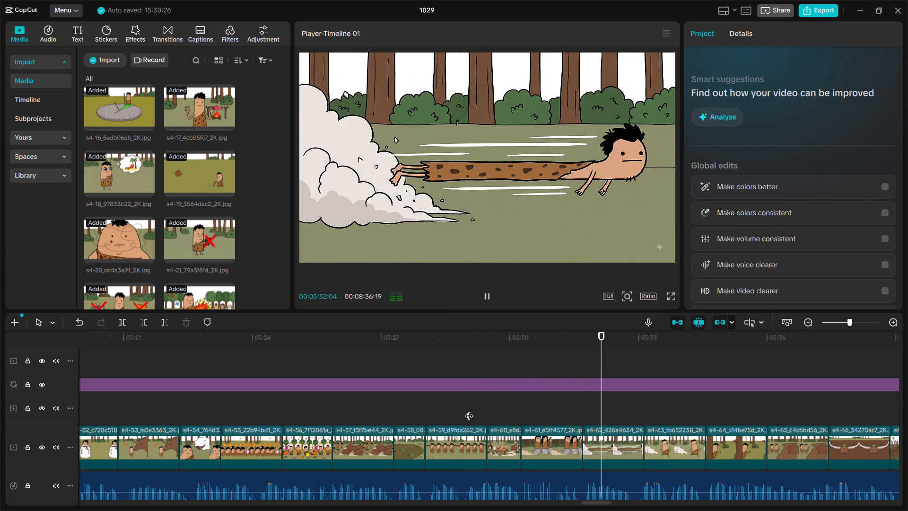
pyautogui.click(578, 442)
pyautogui.moveTo(584, 445); pyautogui.dragTo(559, 451)
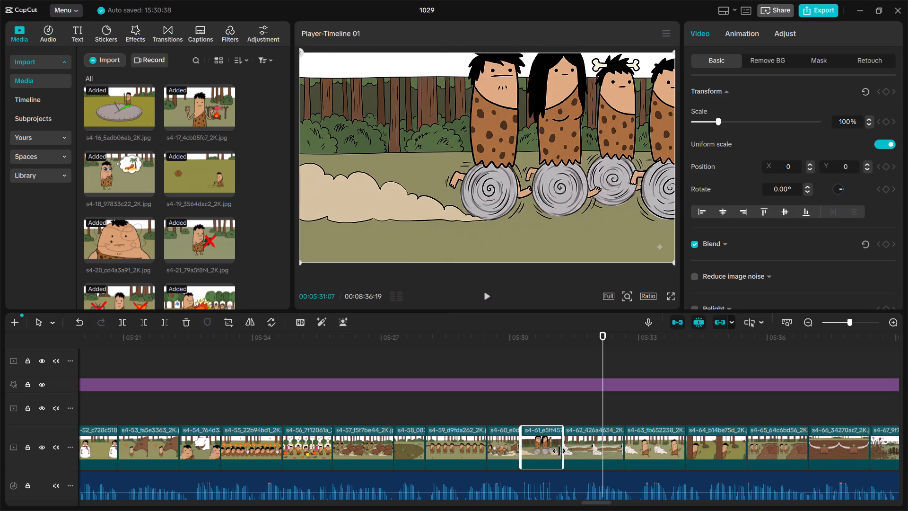
pyautogui.moveTo(559, 451); pyautogui.dragTo(556, 451)
# Play the narration to 00:05:35:07 and shorten the s4-62 image clip to end at about 00:05:32.
pyautogui.press('space')
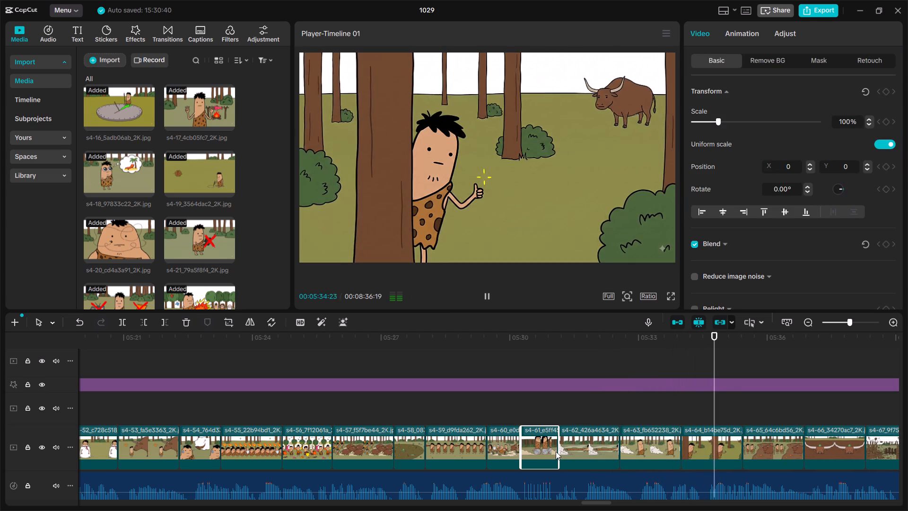
pyautogui.press('space')
pyautogui.click(639, 448)
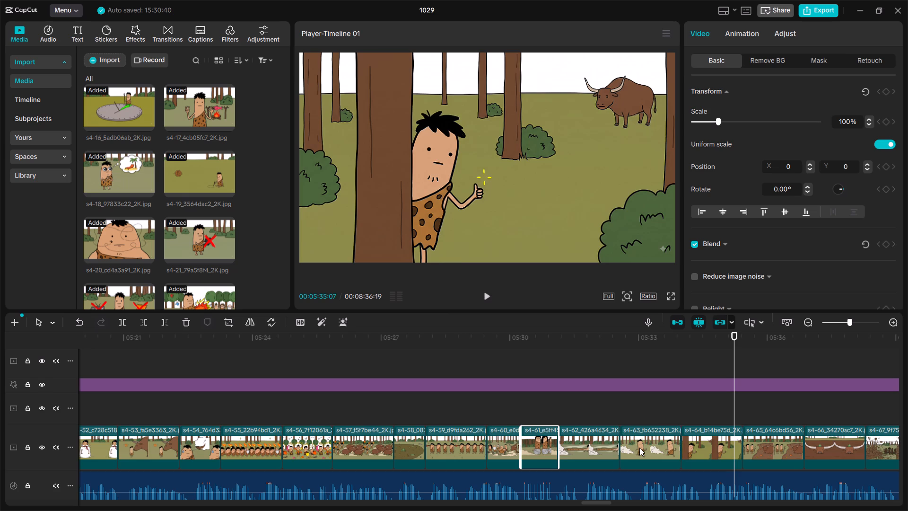
pyautogui.click(594, 444)
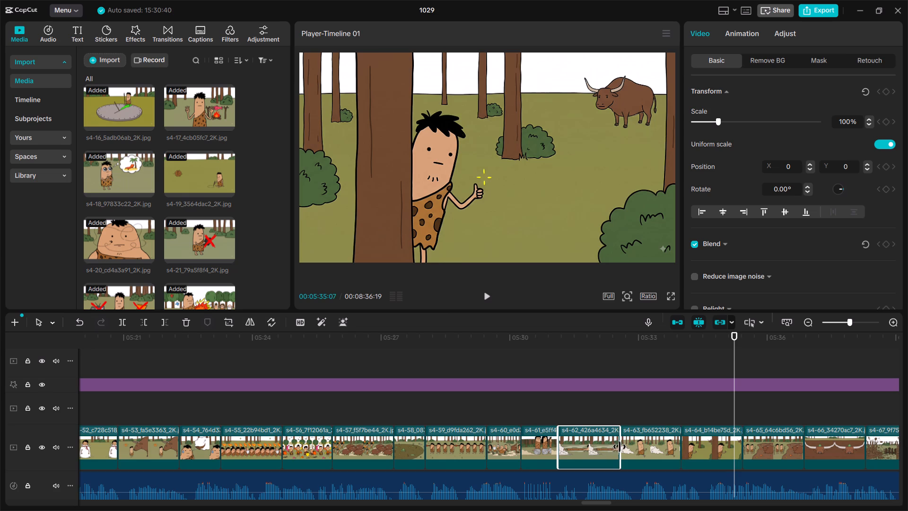
pyautogui.moveTo(620, 447); pyautogui.dragTo(600, 451)
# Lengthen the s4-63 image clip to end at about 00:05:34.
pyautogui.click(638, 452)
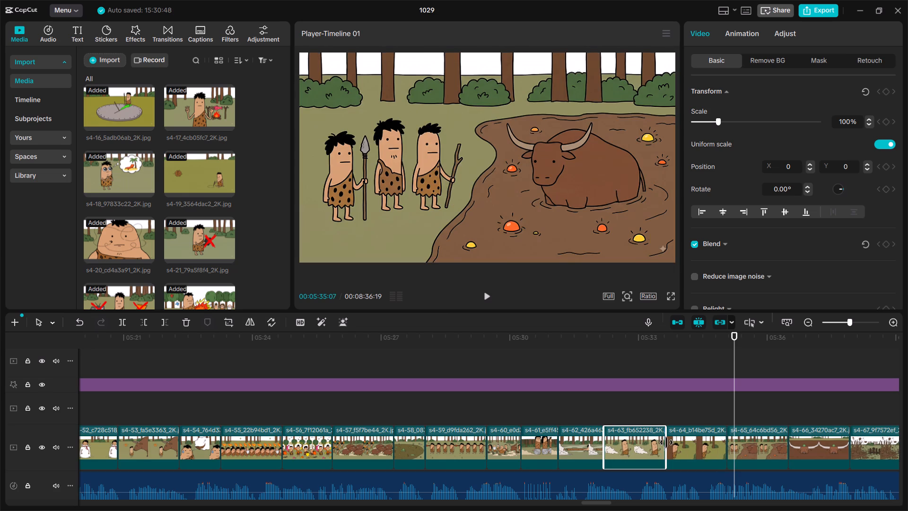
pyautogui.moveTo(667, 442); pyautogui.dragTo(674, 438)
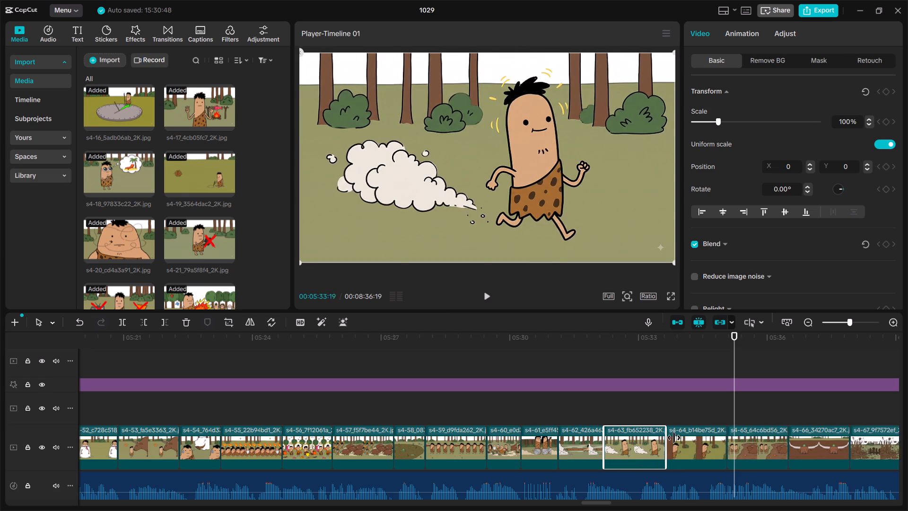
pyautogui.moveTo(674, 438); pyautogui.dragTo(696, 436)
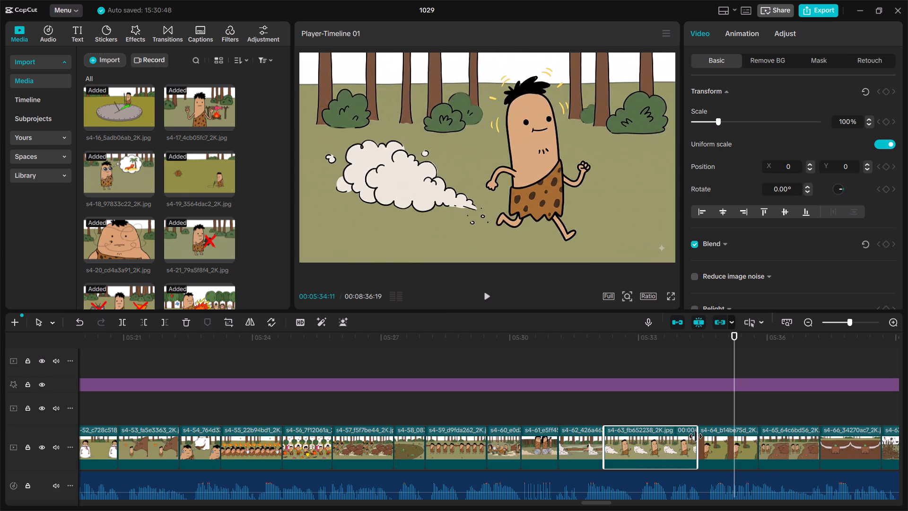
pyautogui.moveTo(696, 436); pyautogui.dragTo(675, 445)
# Play the narration from s4-62 through s4-68 to 00:05:40:14 to check how the images match the words.
pyautogui.click(588, 419)
pyautogui.press('space')
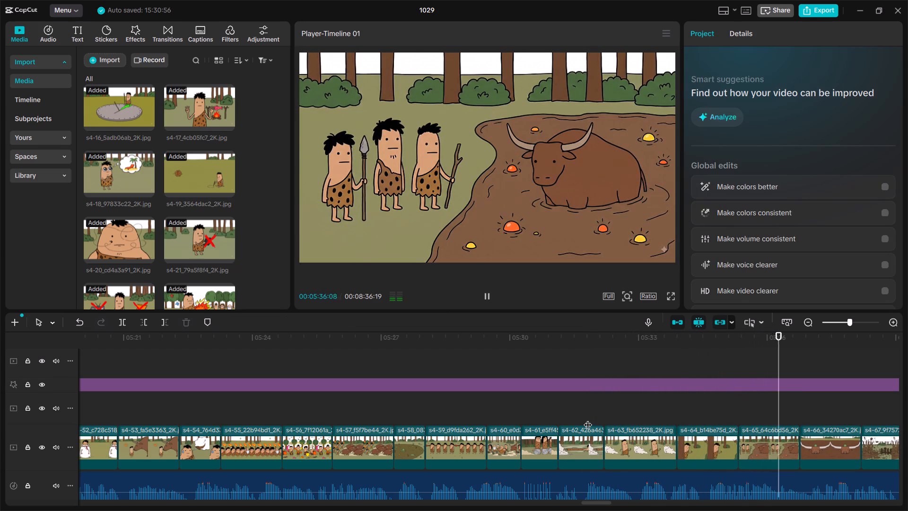
pyautogui.press('space')
pyautogui.hscroll(-1, 588, 419)
pyautogui.press('space')
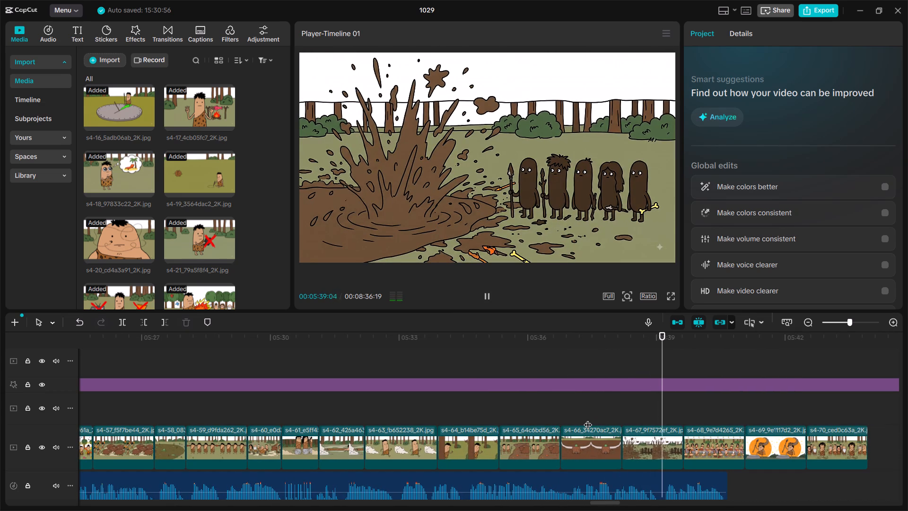
pyautogui.press('space')
pyautogui.press('space')
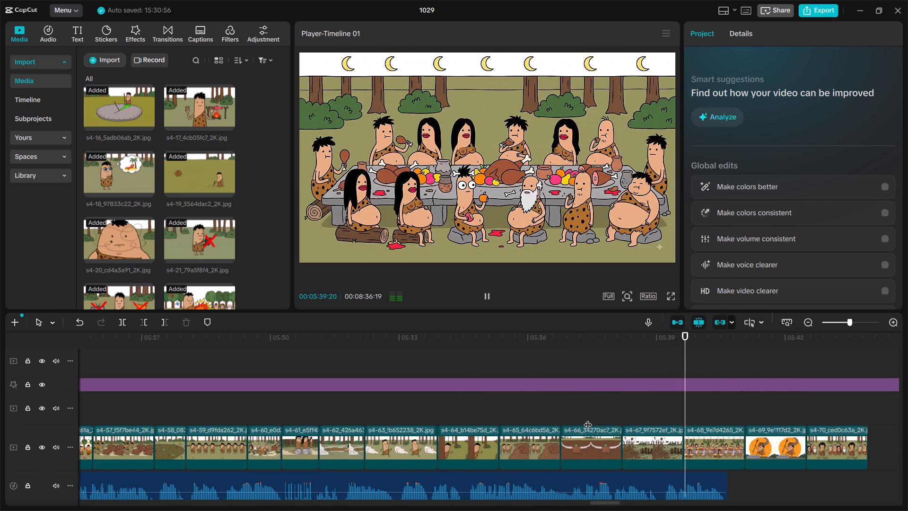
pyautogui.press('space')
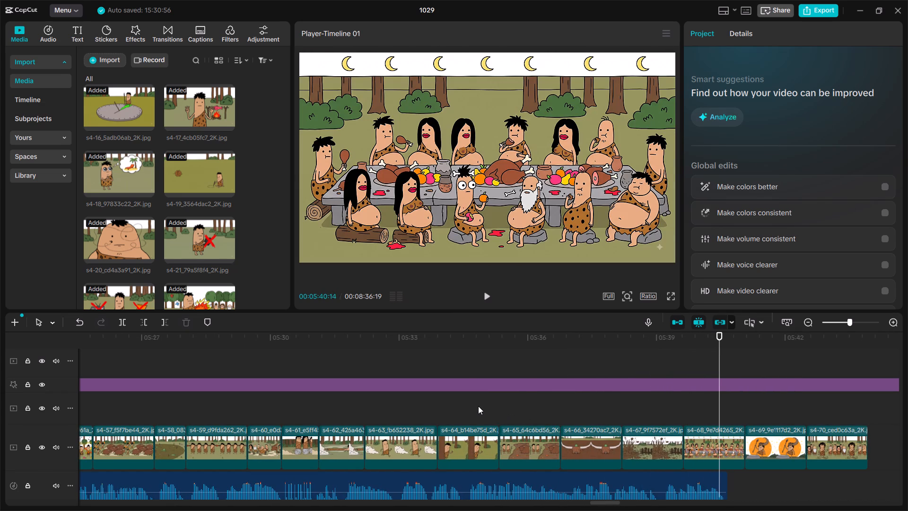
# Replay the narration over s4-64 to 00:05:35:19 and shorten the s4-64 image clip to end at about 00:05:34:15.
pyautogui.click(478, 405)
pyautogui.press('space')
pyautogui.press('space')
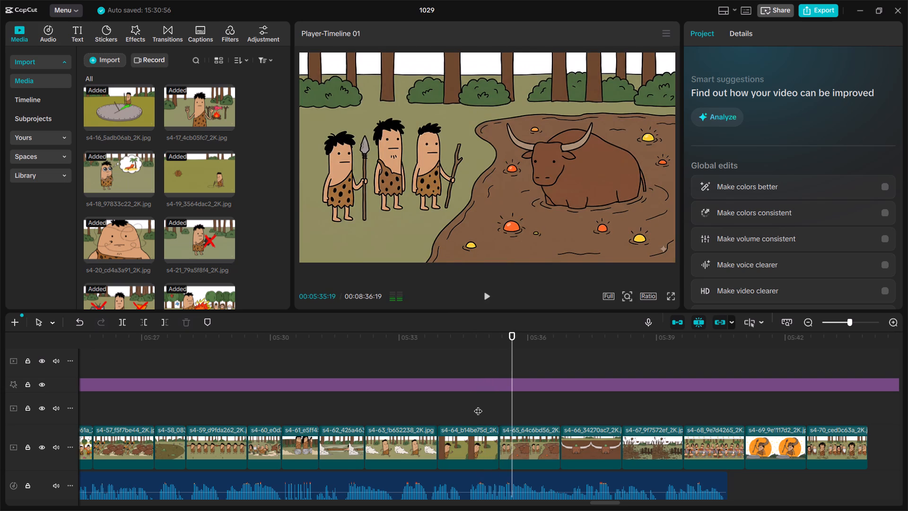
pyautogui.click(455, 466)
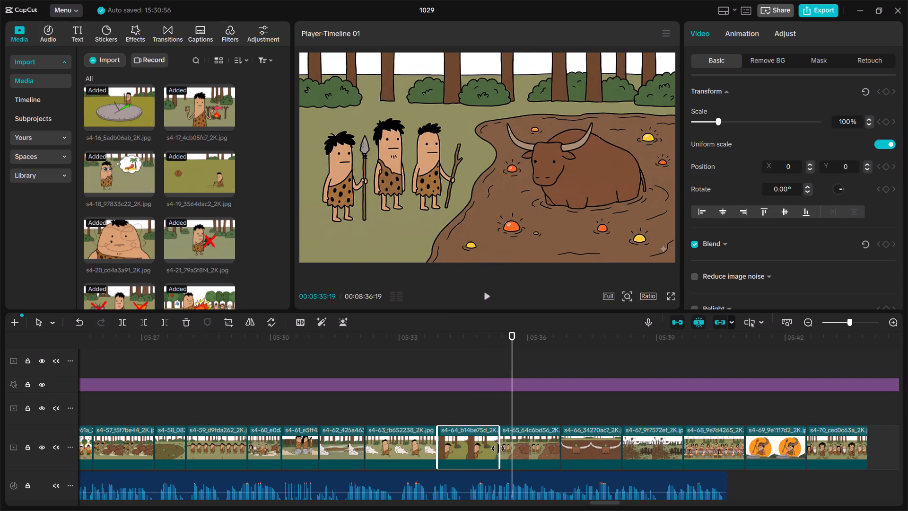
pyautogui.moveTo(498, 449); pyautogui.dragTo(465, 449)
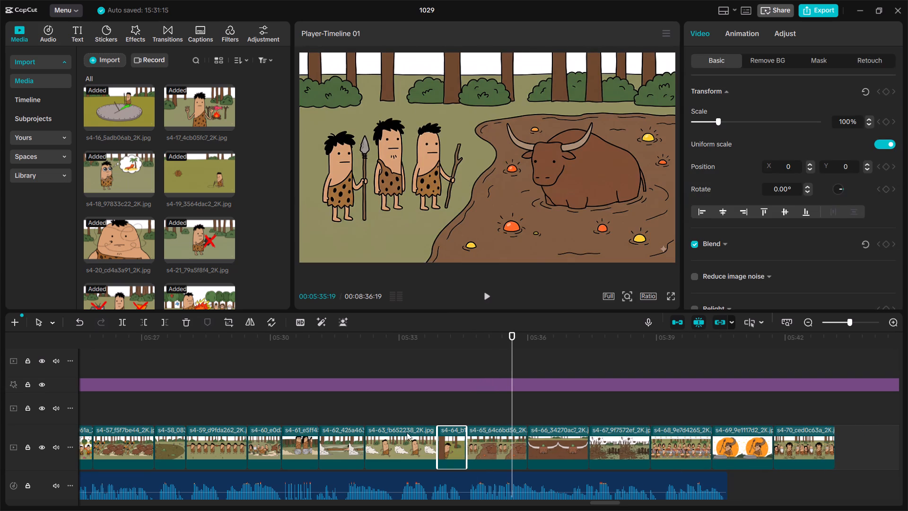
# Move the cut between the s4-63 and s4-64 image clips earlier, to about 00:05:33:13.
pyautogui.click(409, 438)
pyautogui.click(439, 399)
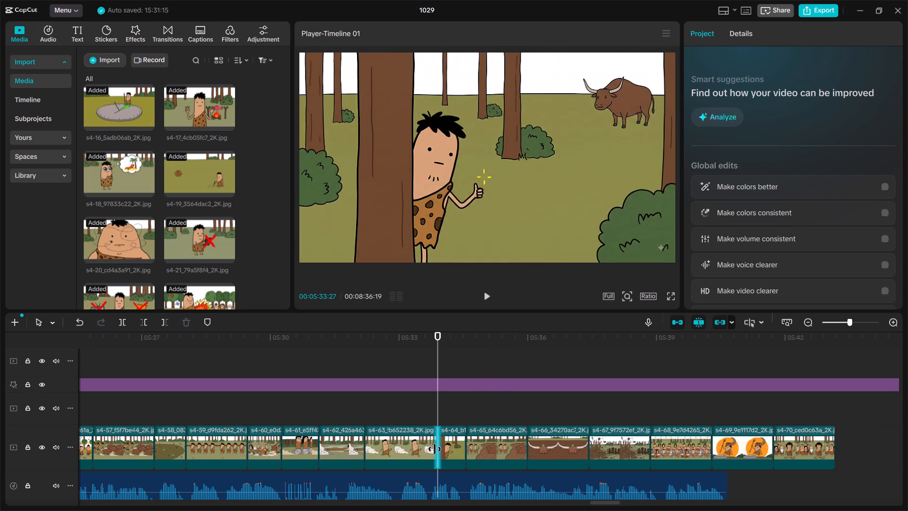
pyautogui.click(434, 449)
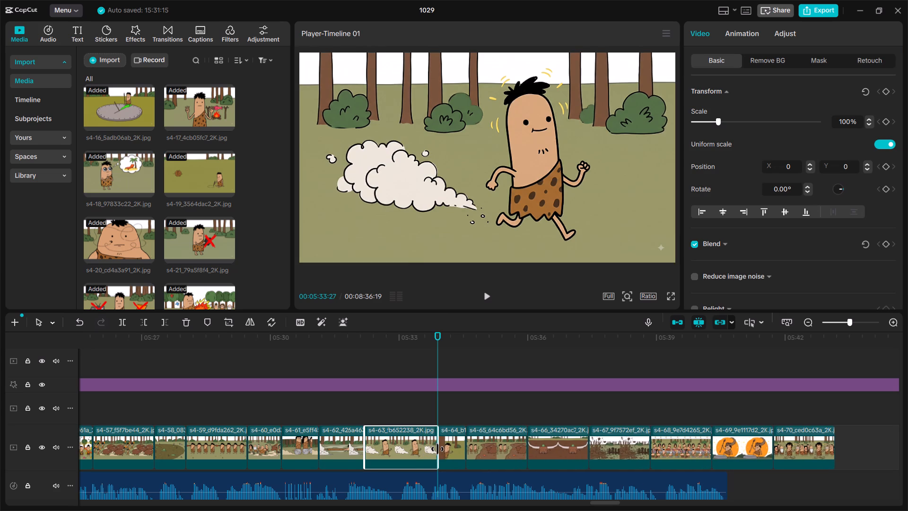
pyautogui.click(435, 400)
pyautogui.click(426, 400)
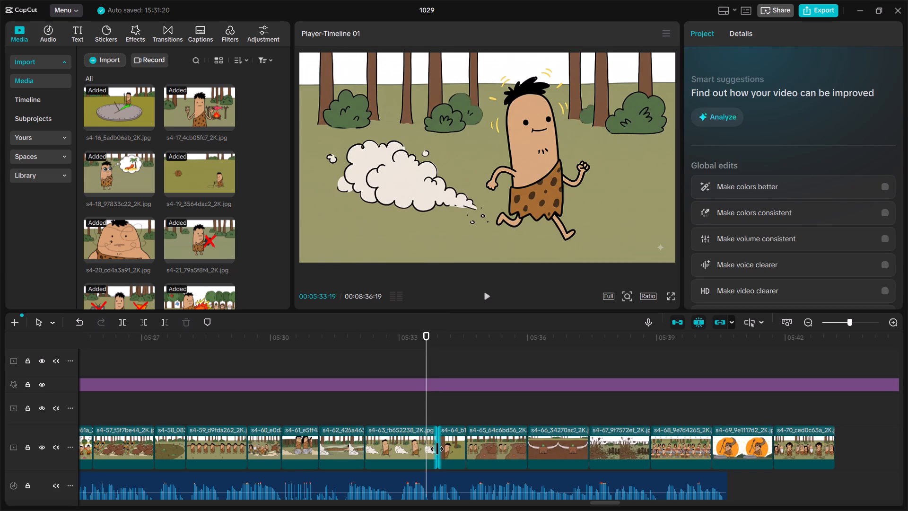
pyautogui.moveTo(437, 449); pyautogui.dragTo(418, 447)
pyautogui.click(367, 399)
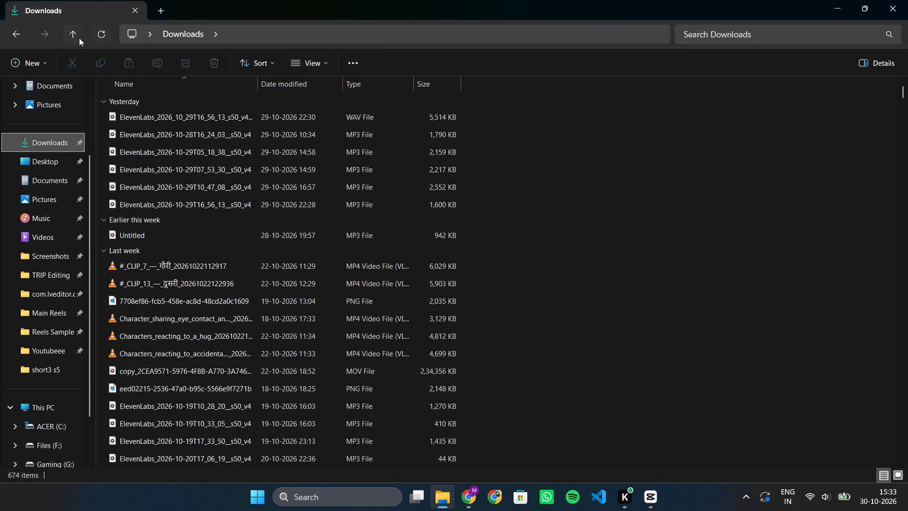
pyautogui.click(107, 26)
pyautogui.doubleClick(107, 26)
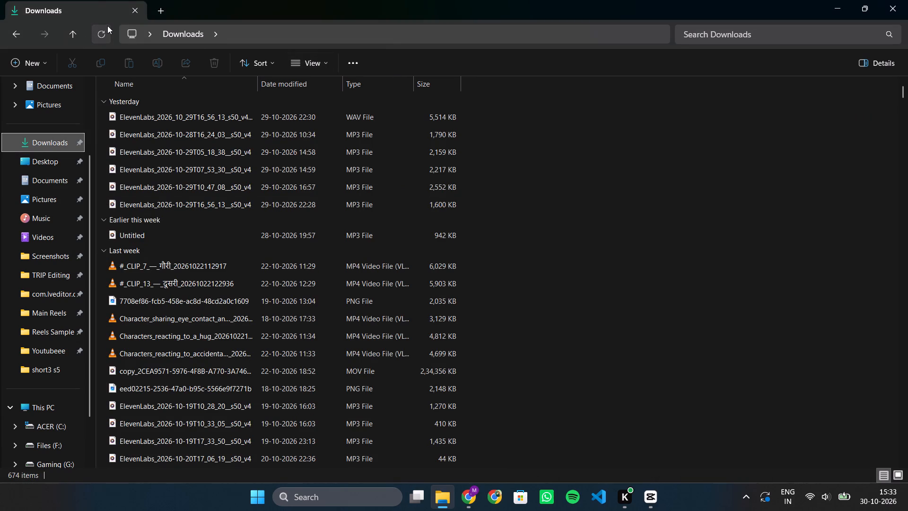
pyautogui.click(107, 26)
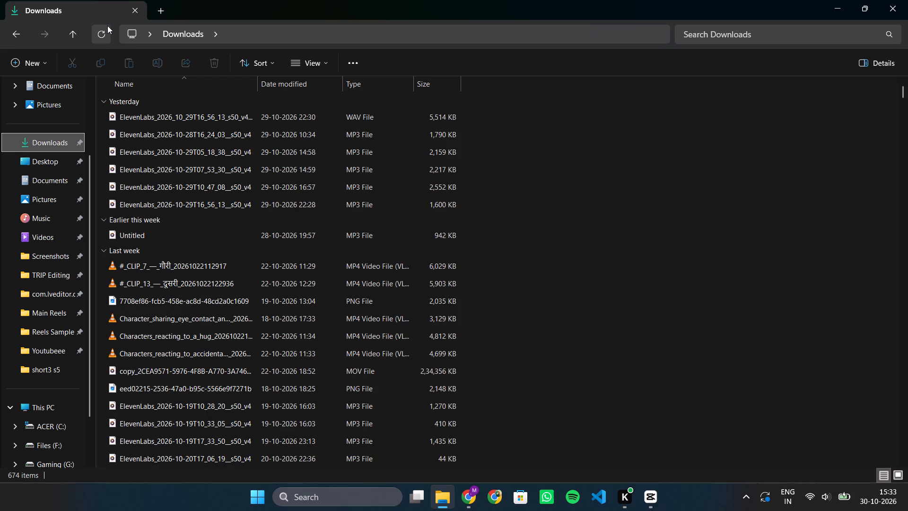
pyautogui.click(107, 26)
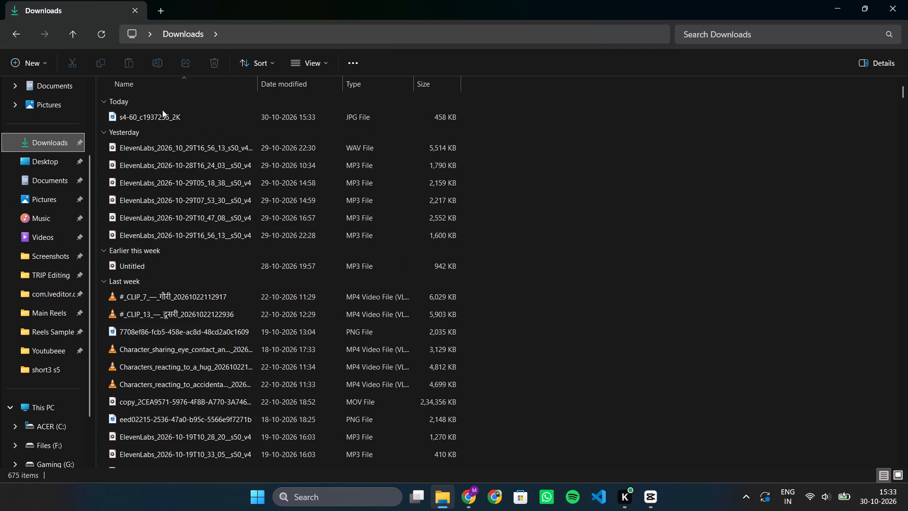
pyautogui.click(166, 116)
pyautogui.hotkey('ctrl', 'x')
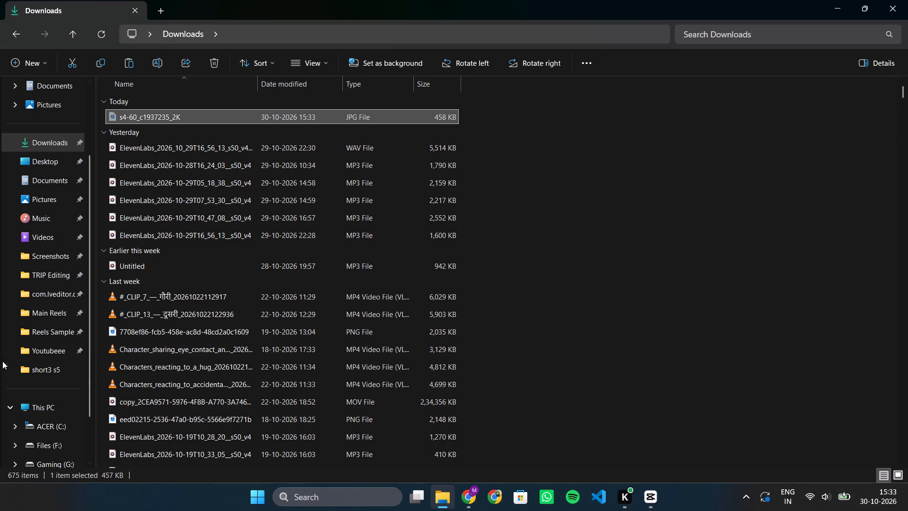
pyautogui.click(53, 352)
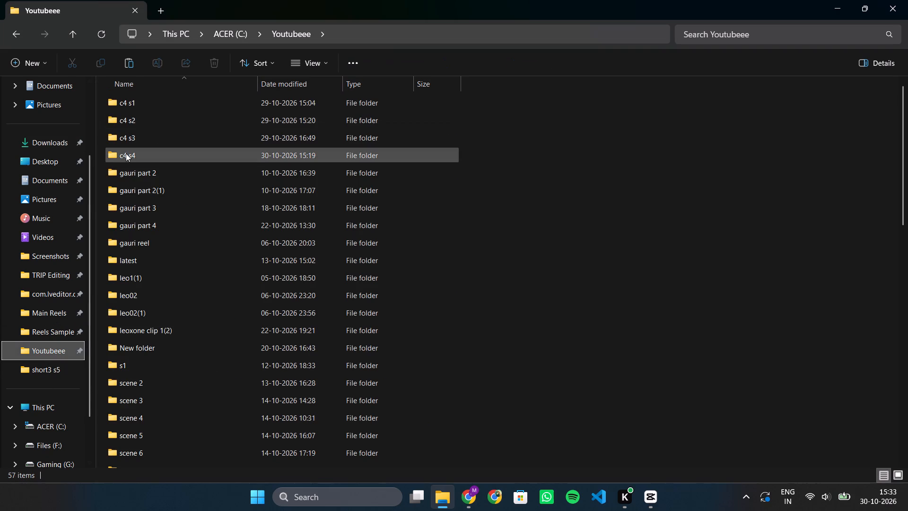
pyautogui.doubleClick(126, 155)
pyautogui.click(40, 69)
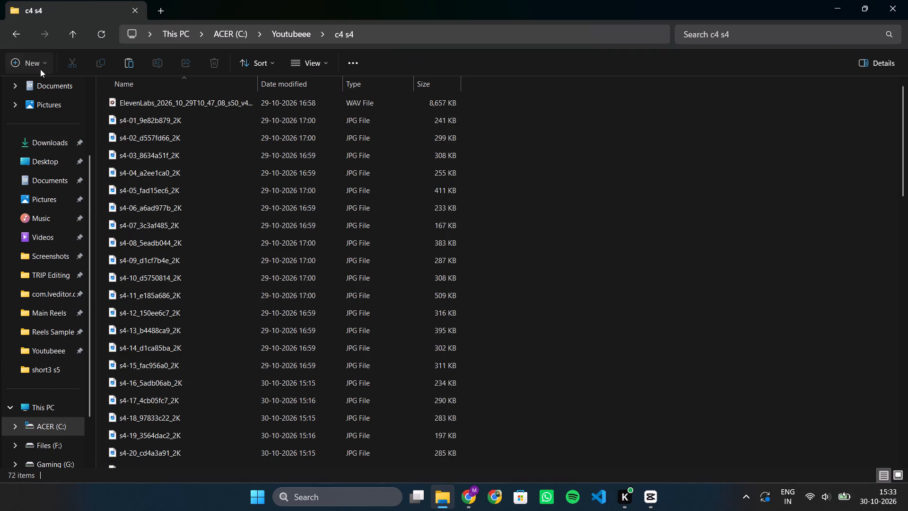
pyautogui.click(50, 91)
pyautogui.write('new')
pyautogui.press('Return')
pyautogui.press('Return')
pyautogui.hotkey('ctrl', 'v')
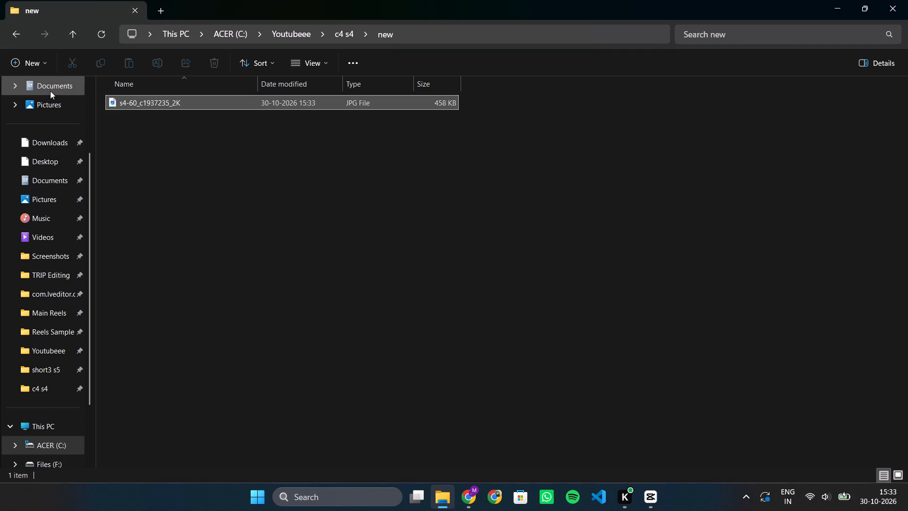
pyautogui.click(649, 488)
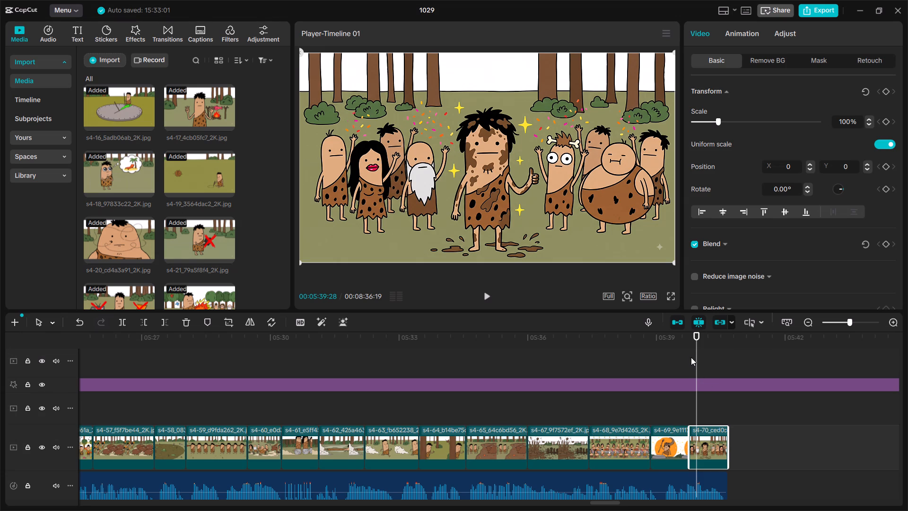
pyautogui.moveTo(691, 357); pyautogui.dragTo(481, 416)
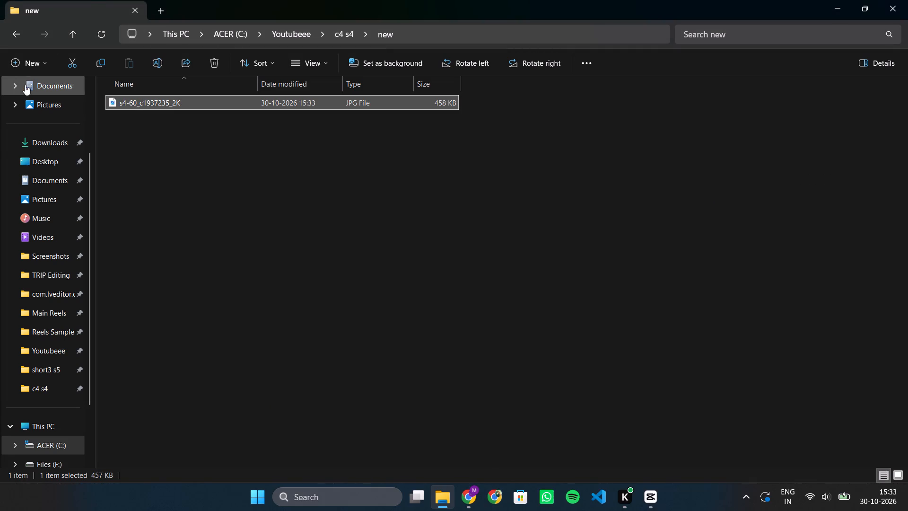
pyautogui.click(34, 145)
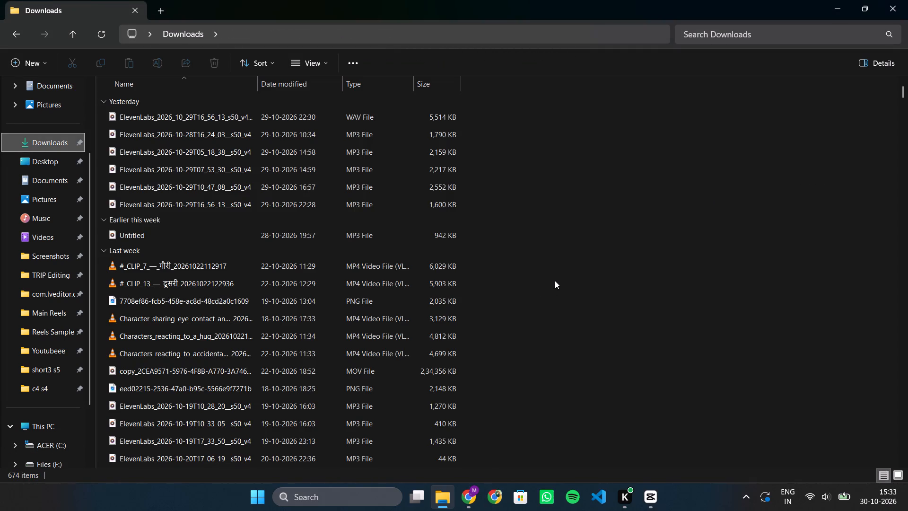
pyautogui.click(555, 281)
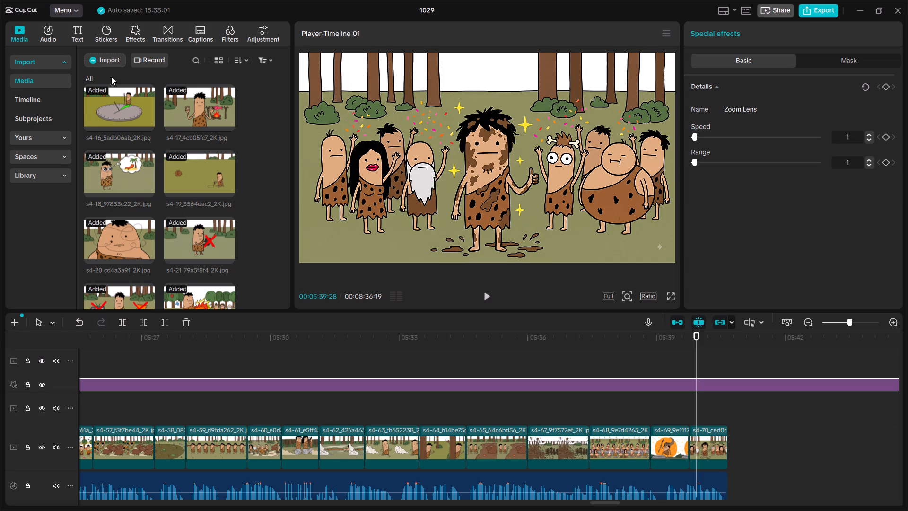
# Import the regenerated image s4-60_c1937235_2K from the "new" folder inside c4 s4, with the playhead at the start of the s4-60 clip.
pyautogui.click(253, 406)
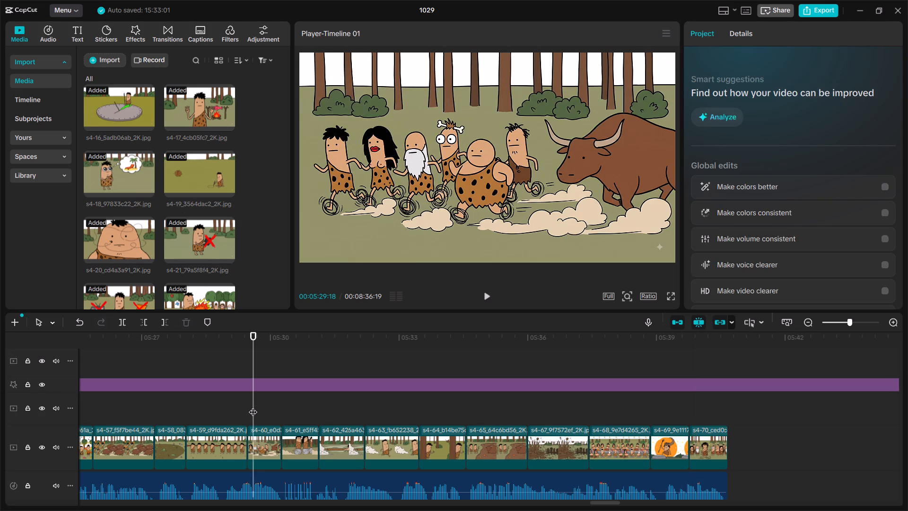
pyautogui.moveTo(253, 406); pyautogui.dragTo(249, 408)
pyautogui.click(103, 54)
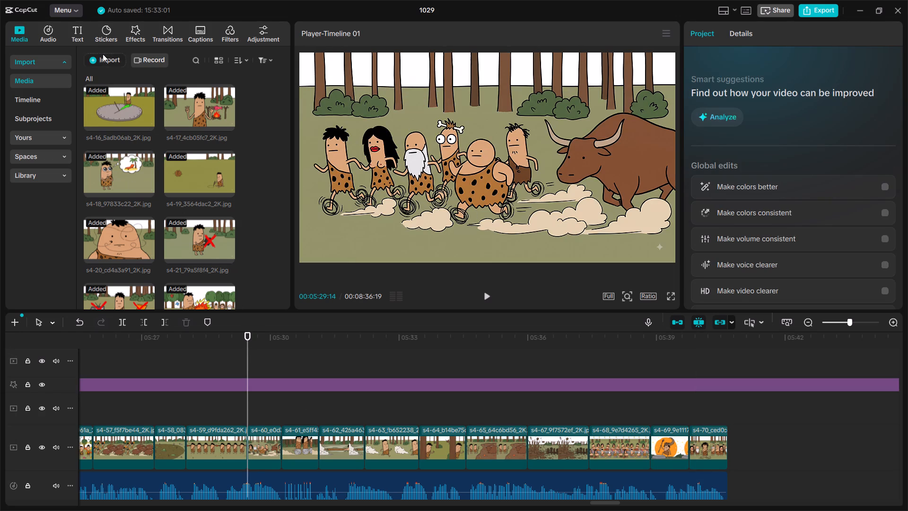
pyautogui.click(146, 79)
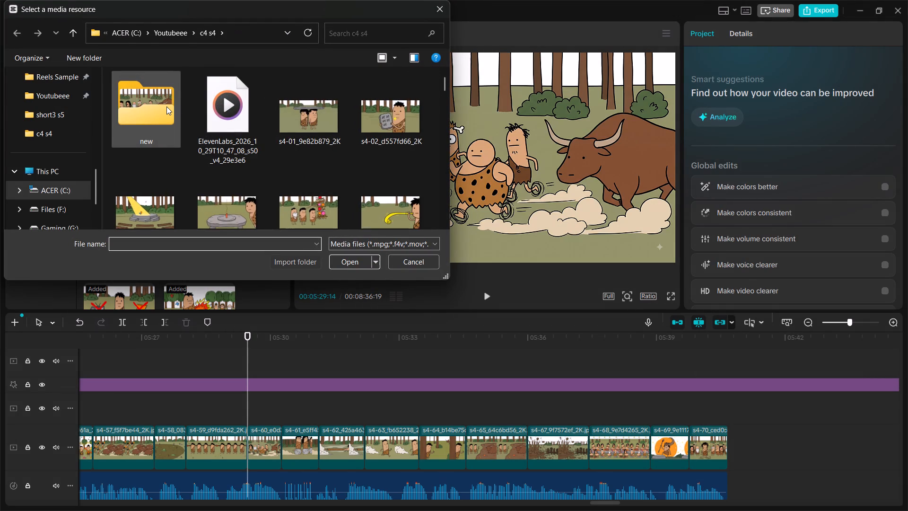
pyautogui.doubleClick(166, 106)
pyautogui.click(162, 118)
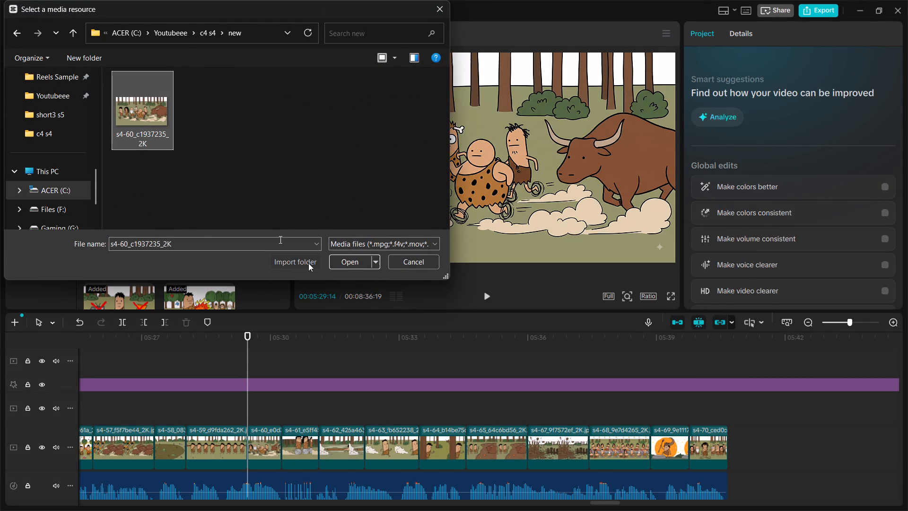
pyautogui.click(353, 264)
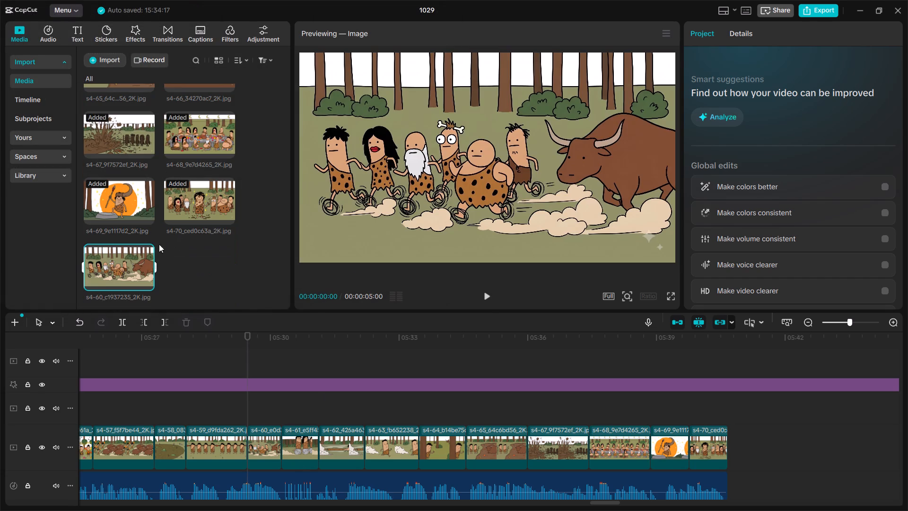
# Place the new s4-60 image on the track above the old s4-60 clip and shorten it to the old clip's length.
pyautogui.click(148, 280)
pyautogui.moveTo(305, 458); pyautogui.dragTo(303, 425)
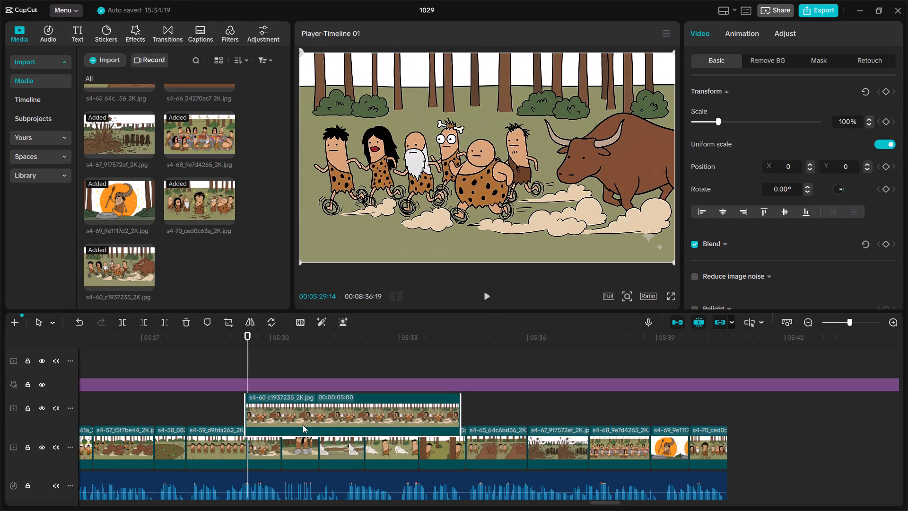
pyautogui.moveTo(303, 425); pyautogui.dragTo(306, 422)
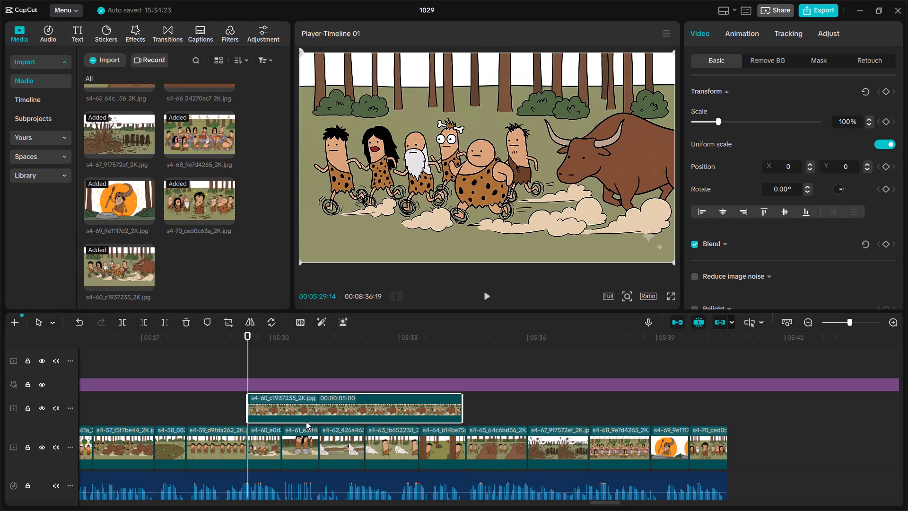
pyautogui.moveTo(462, 398); pyautogui.dragTo(321, 430)
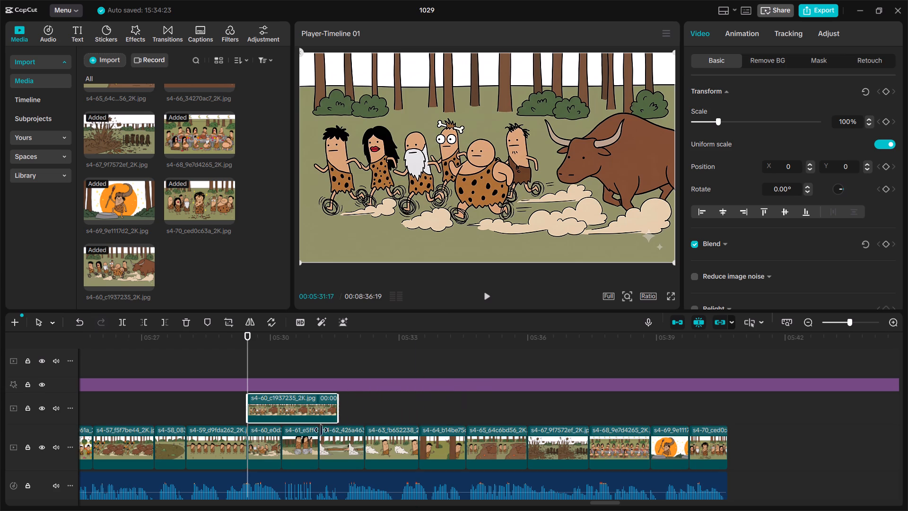
pyautogui.moveTo(321, 430); pyautogui.dragTo(280, 430)
# Insert the new s4-60 image into the main track after s4-59 and move the old s4-60 clip directly above it.
pyautogui.moveTo(259, 412); pyautogui.dragTo(248, 462)
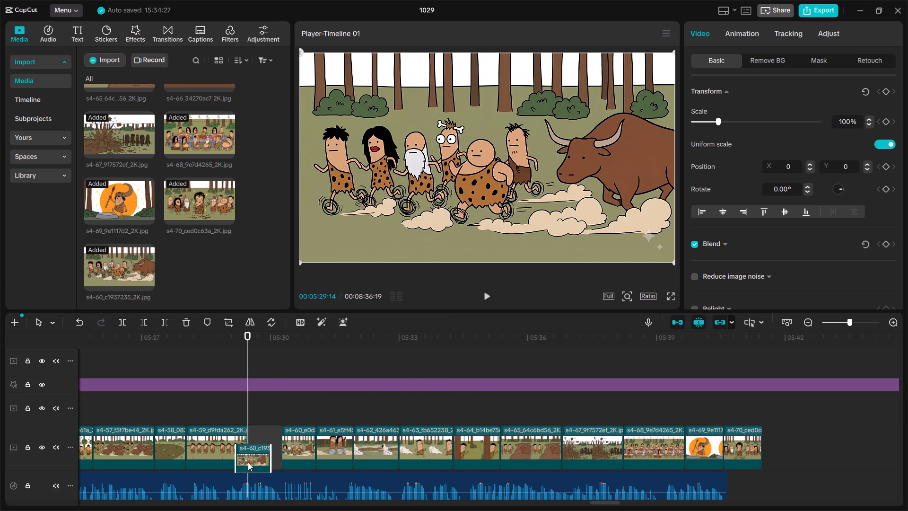
pyautogui.moveTo(248, 462); pyautogui.dragTo(248, 460)
pyautogui.click(295, 398)
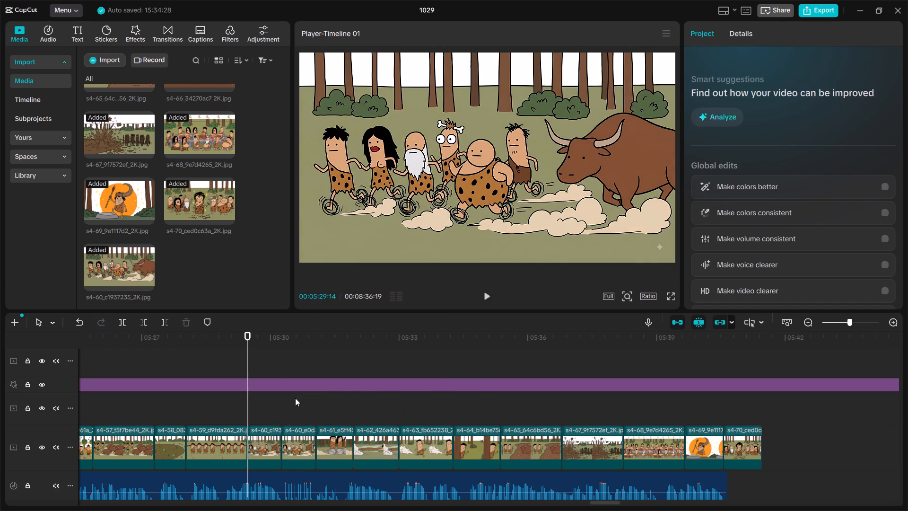
pyautogui.click(256, 407)
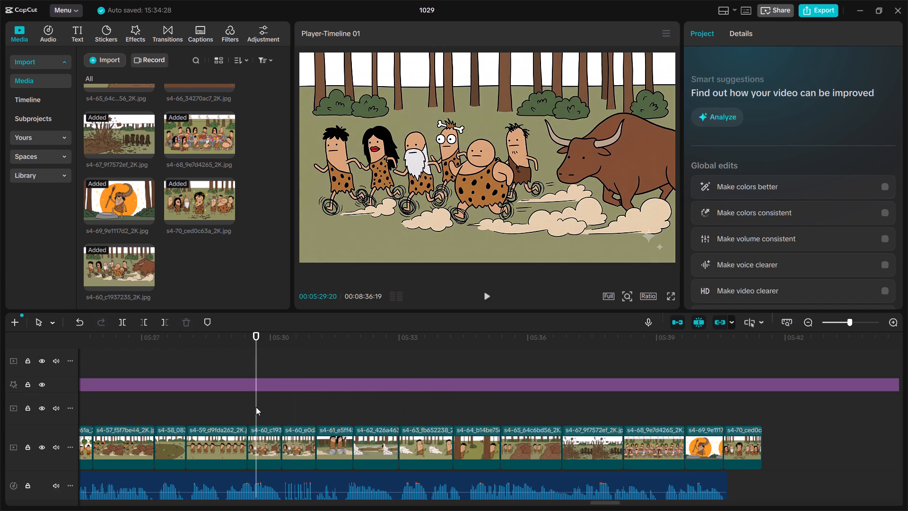
pyautogui.click(298, 406)
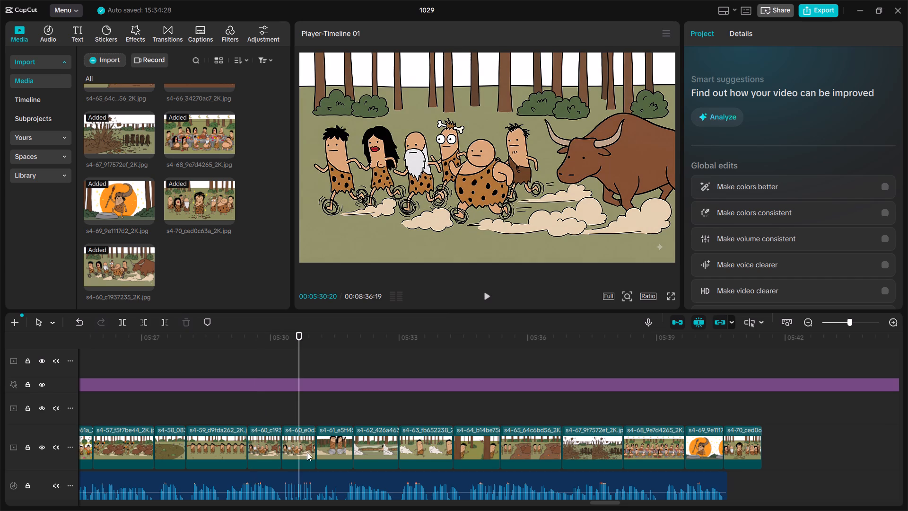
pyautogui.moveTo(306, 451); pyautogui.dragTo(271, 414)
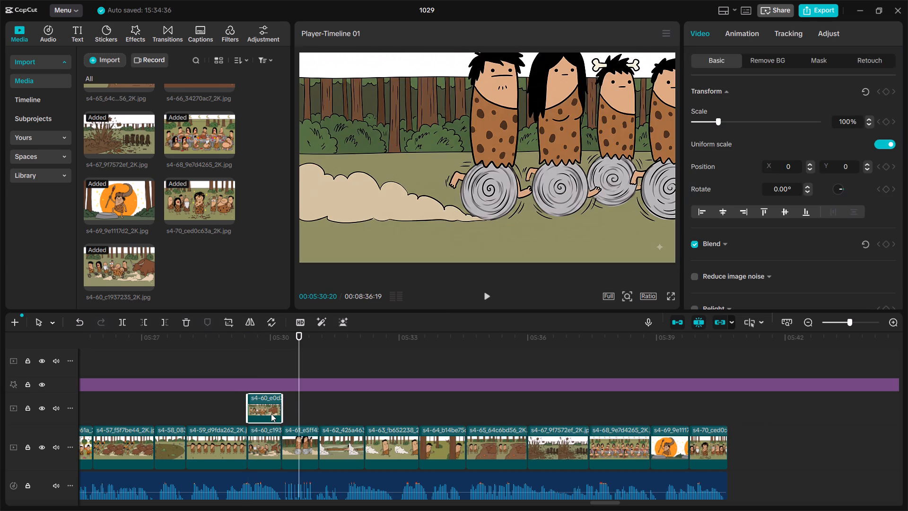
pyautogui.click(261, 363)
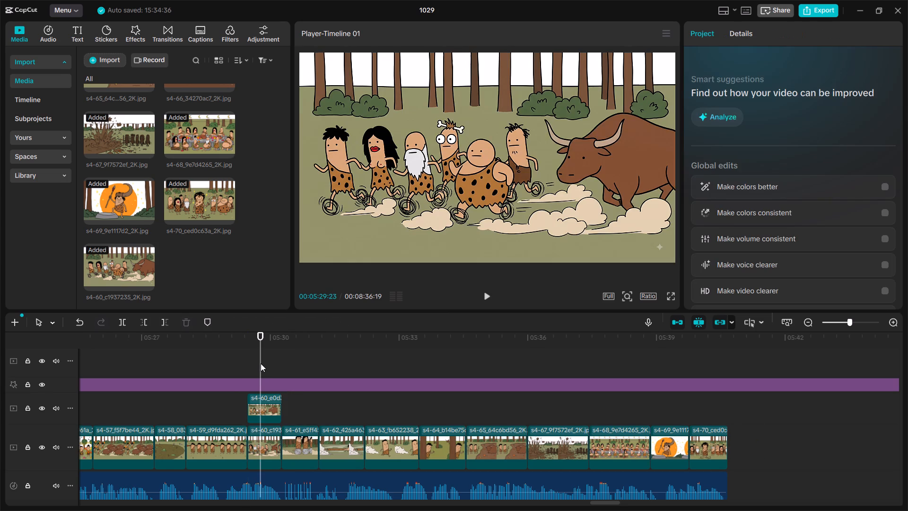
pyautogui.moveTo(261, 363); pyautogui.dragTo(268, 364)
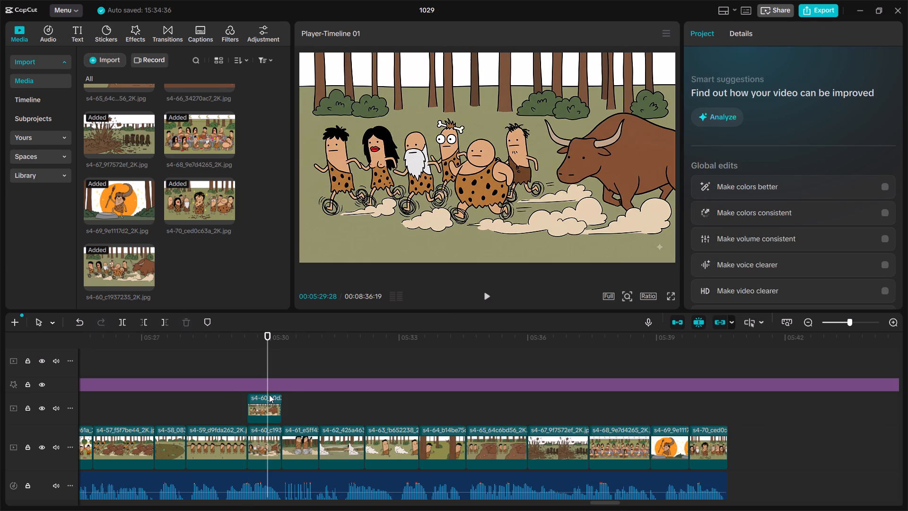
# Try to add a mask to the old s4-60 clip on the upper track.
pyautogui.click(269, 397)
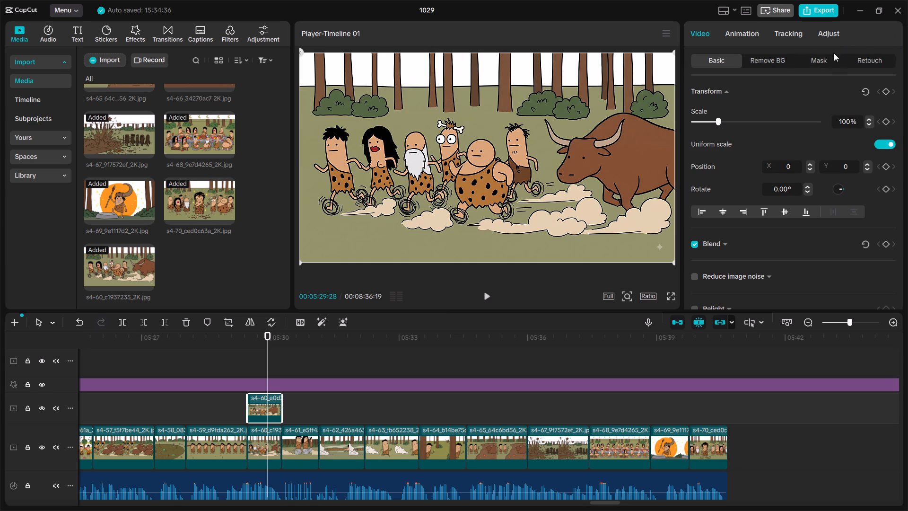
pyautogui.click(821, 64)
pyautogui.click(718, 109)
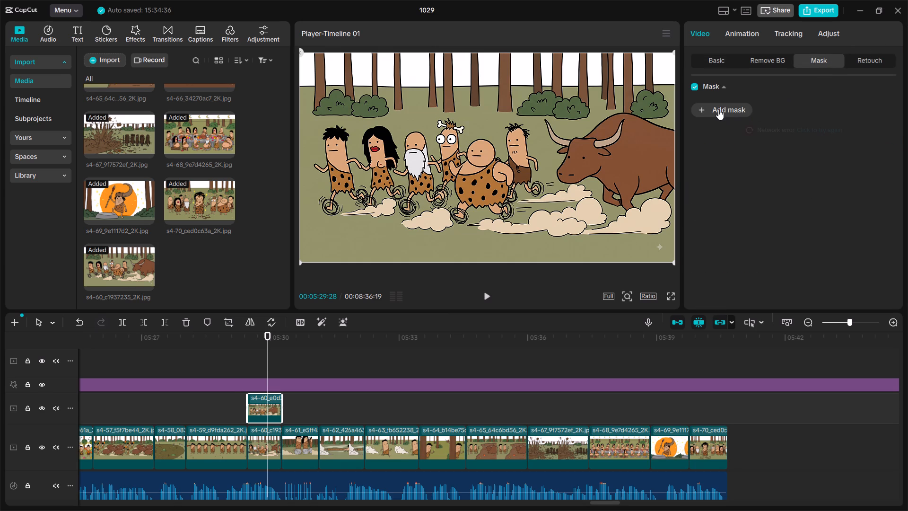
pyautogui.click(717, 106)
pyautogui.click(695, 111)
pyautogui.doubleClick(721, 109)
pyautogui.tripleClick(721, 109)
# Crop the old s4-60 overlay image to a small square at its lower-right corner, around the sparkle mark and part of the dust cloud.
pyautogui.click(227, 322)
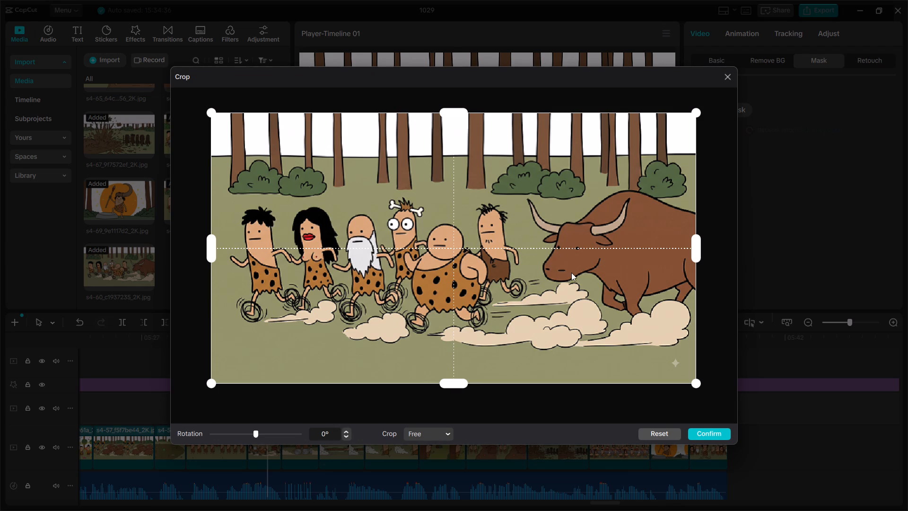
pyautogui.moveTo(211, 247); pyautogui.dragTo(586, 220)
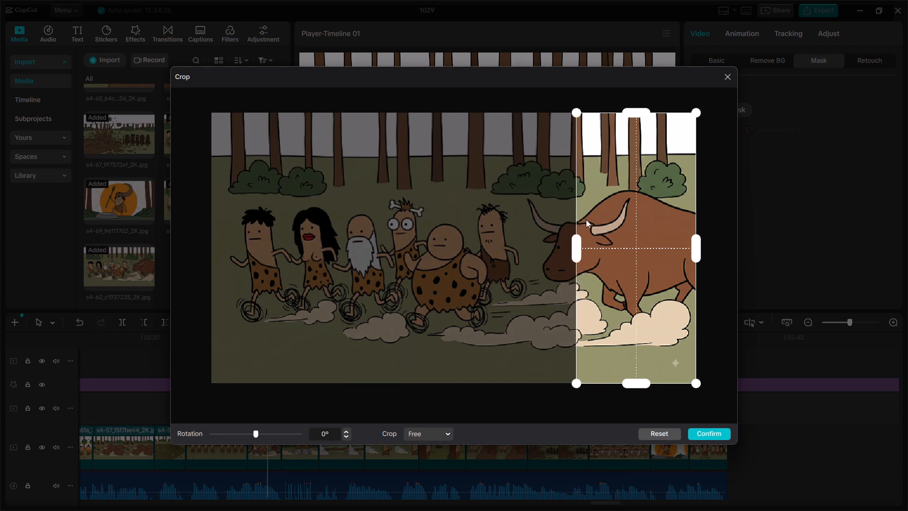
pyautogui.moveTo(586, 220); pyautogui.dragTo(707, 198)
pyautogui.moveTo(666, 112); pyautogui.dragTo(671, 375)
pyautogui.click(712, 434)
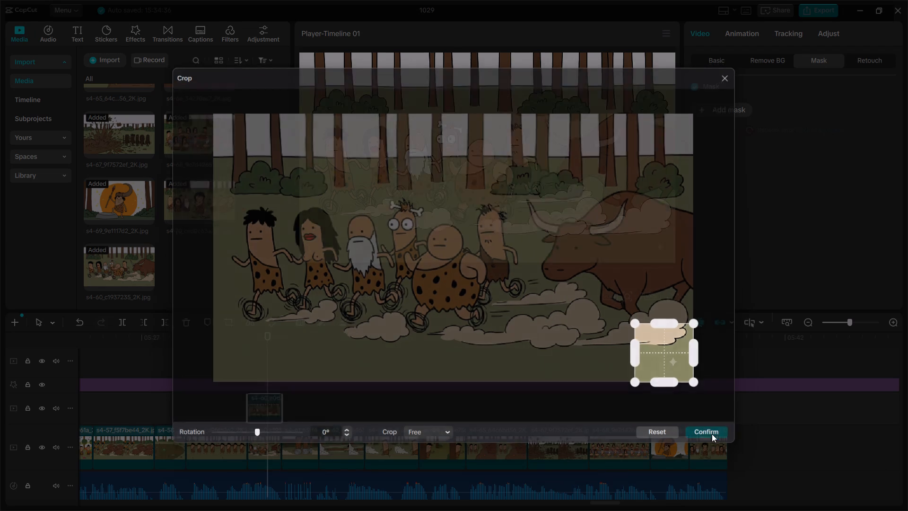
# Scale the cropped old s4-60 overlay down to 31% and move it over the sparkle marks at about X 1592, Y -744.
pyautogui.moveTo(590, 261); pyautogui.dragTo(515, 166)
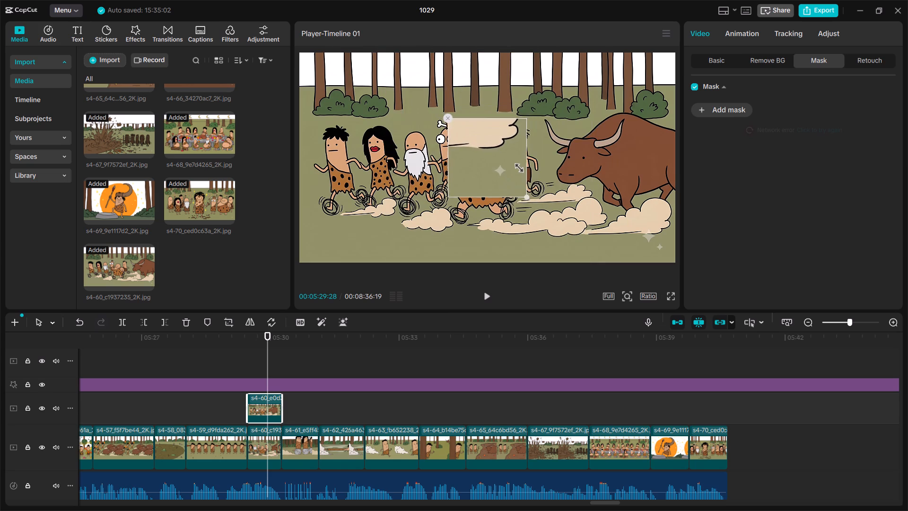
pyautogui.moveTo(515, 166); pyautogui.dragTo(500, 159)
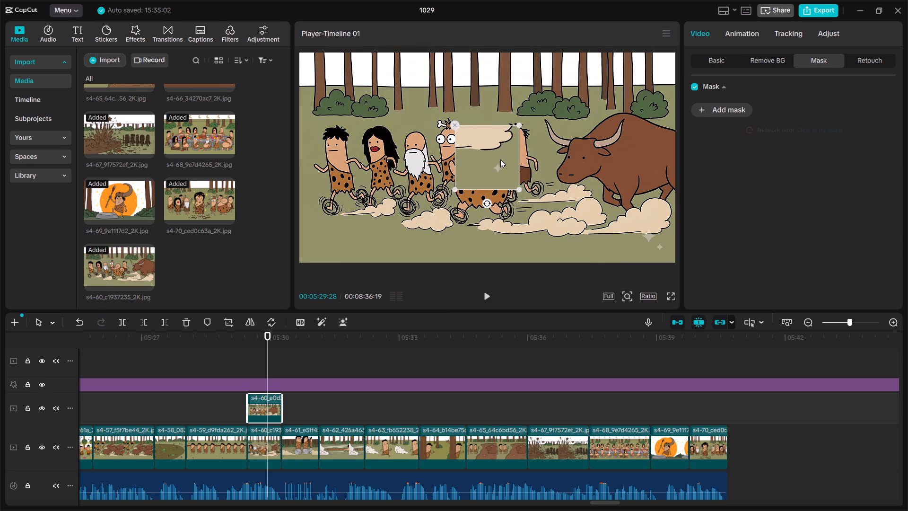
pyautogui.click(708, 54)
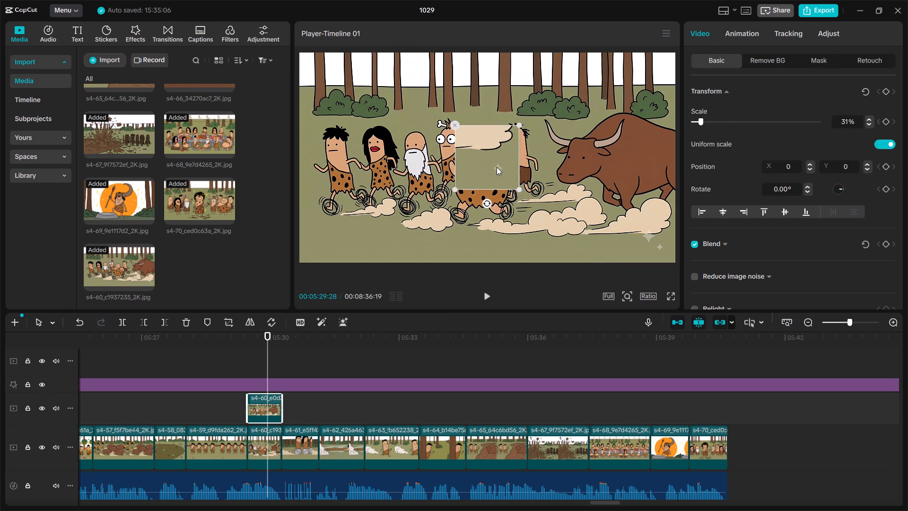
pyautogui.moveTo(493, 165); pyautogui.dragTo(667, 241)
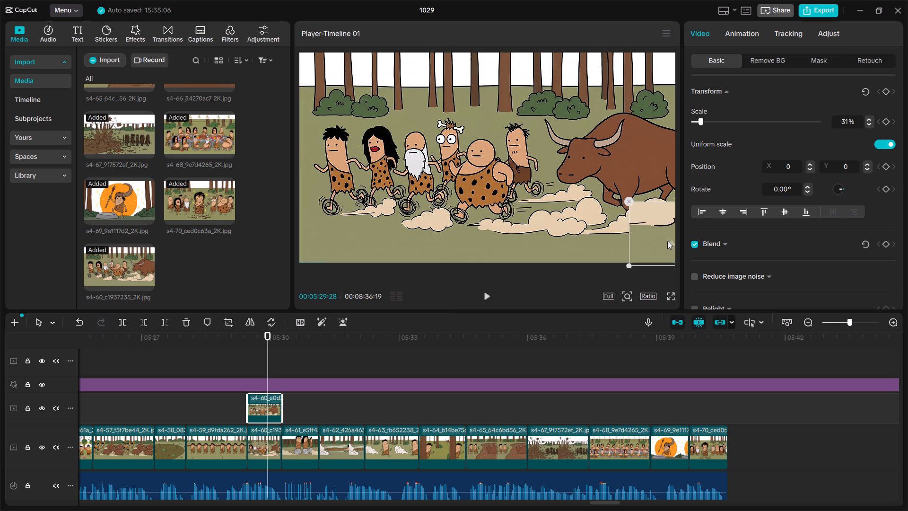
pyautogui.moveTo(667, 241); pyautogui.dragTo(647, 238)
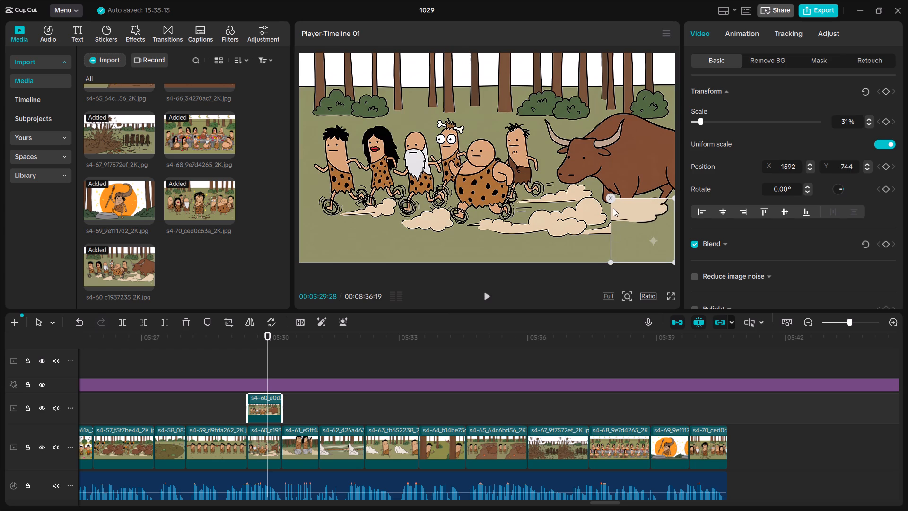
# Reduce the overlay patch to 25% and align its dust cloud with the image below at about X 1655, Y -870.
pyautogui.moveTo(611, 262); pyautogui.dragTo(631, 248)
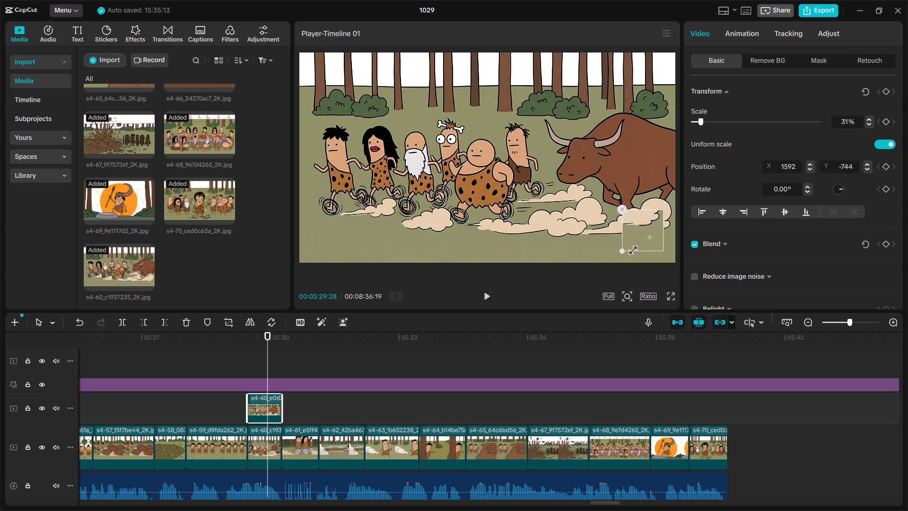
pyautogui.moveTo(631, 248); pyautogui.dragTo(621, 254)
pyautogui.moveTo(636, 232); pyautogui.dragTo(650, 248)
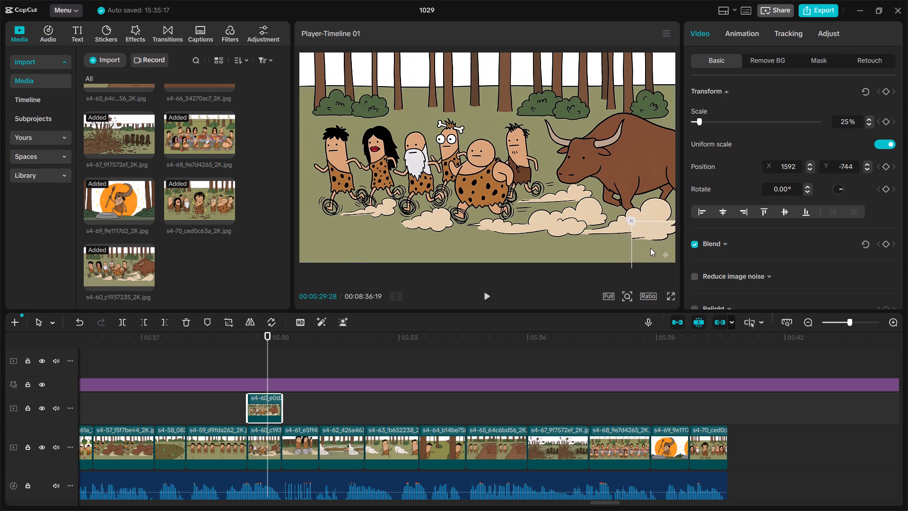
pyautogui.moveTo(650, 248); pyautogui.dragTo(642, 243)
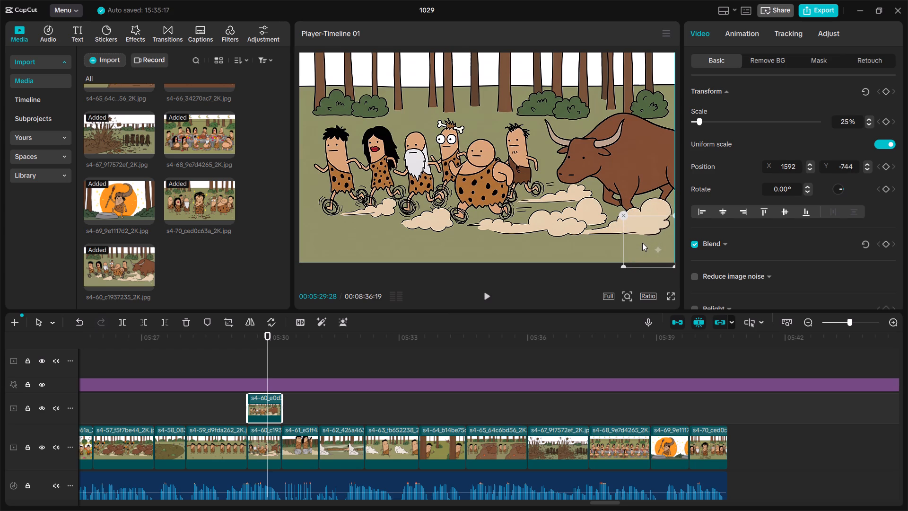
pyautogui.moveTo(642, 243); pyautogui.dragTo(642, 242)
pyautogui.moveTo(642, 242); pyautogui.dragTo(643, 242)
pyautogui.click(630, 176)
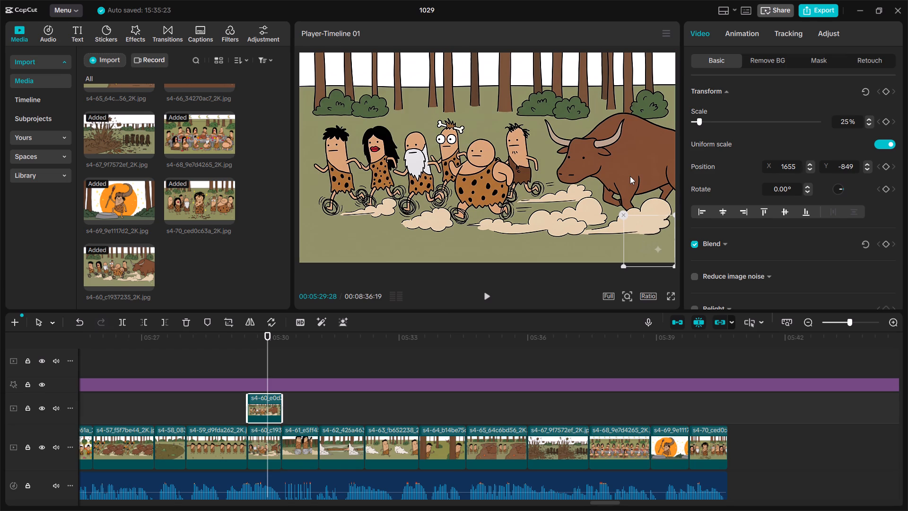
pyautogui.click(646, 228)
pyautogui.moveTo(623, 266); pyautogui.dragTo(618, 268)
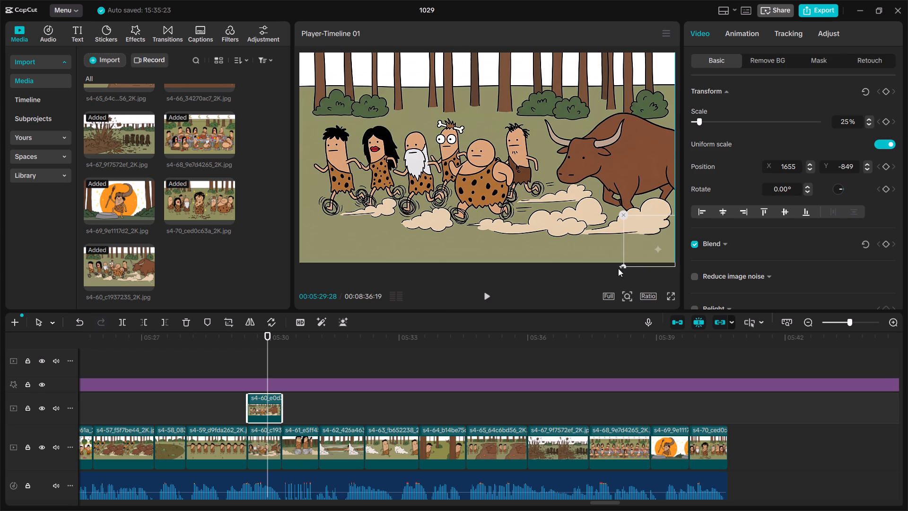
pyautogui.moveTo(618, 268); pyautogui.dragTo(617, 269)
pyautogui.click(636, 243)
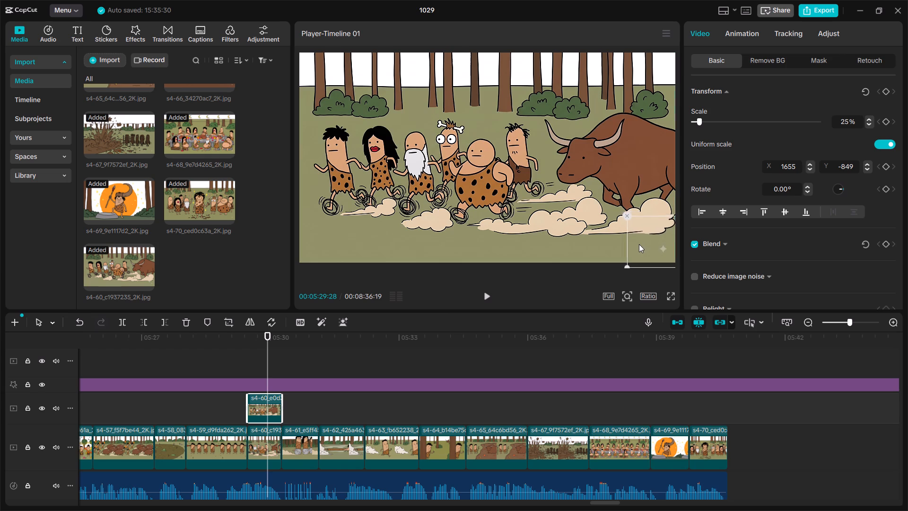
pyautogui.click(627, 185)
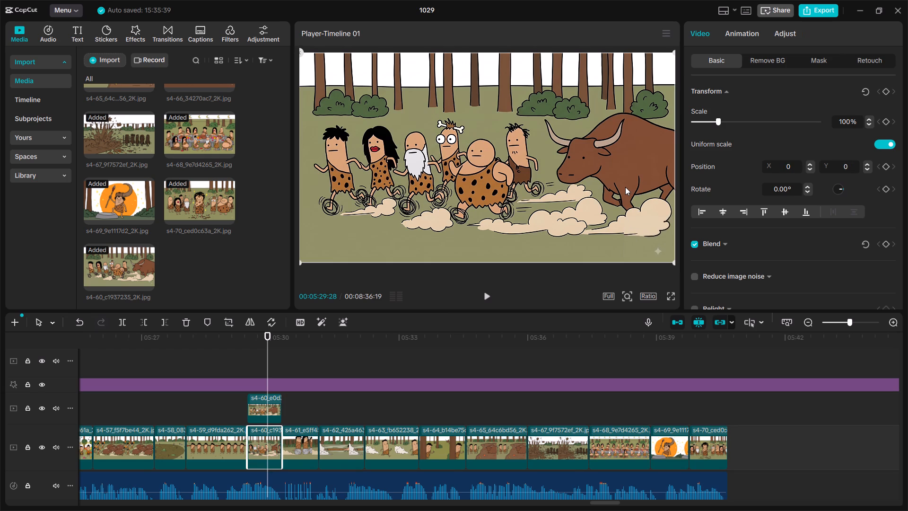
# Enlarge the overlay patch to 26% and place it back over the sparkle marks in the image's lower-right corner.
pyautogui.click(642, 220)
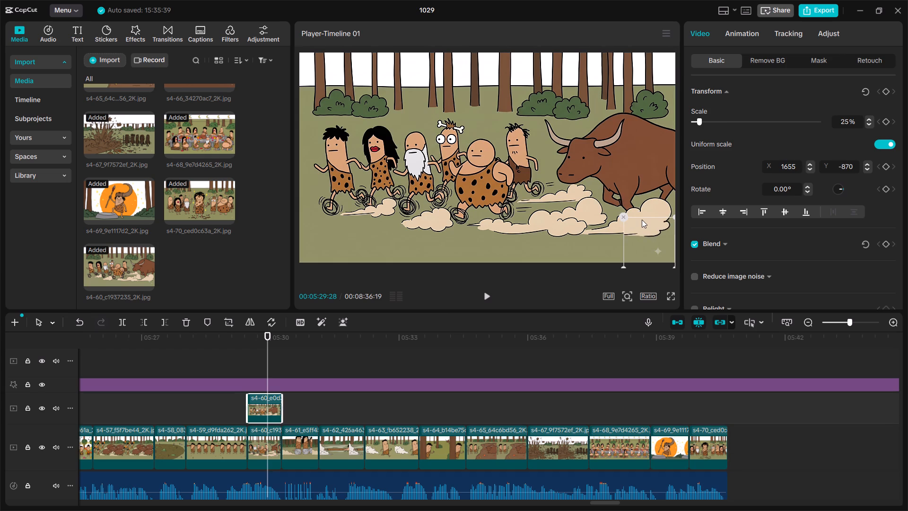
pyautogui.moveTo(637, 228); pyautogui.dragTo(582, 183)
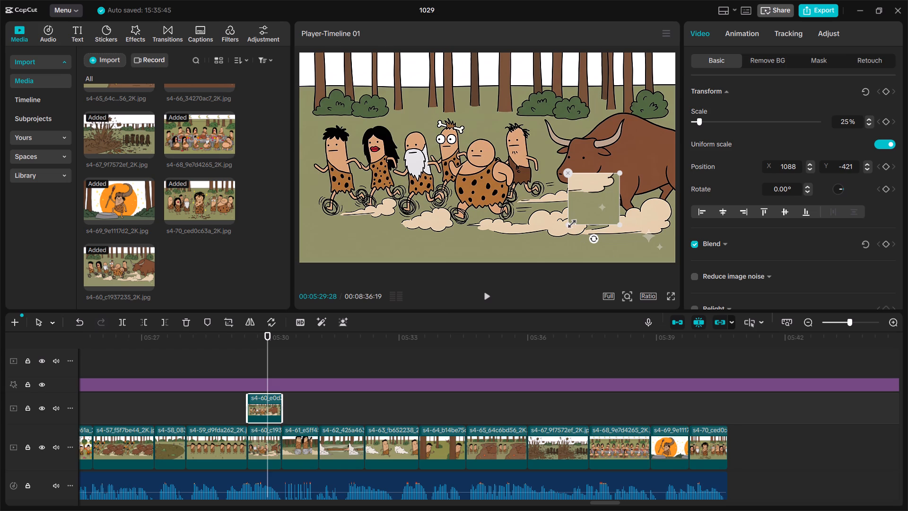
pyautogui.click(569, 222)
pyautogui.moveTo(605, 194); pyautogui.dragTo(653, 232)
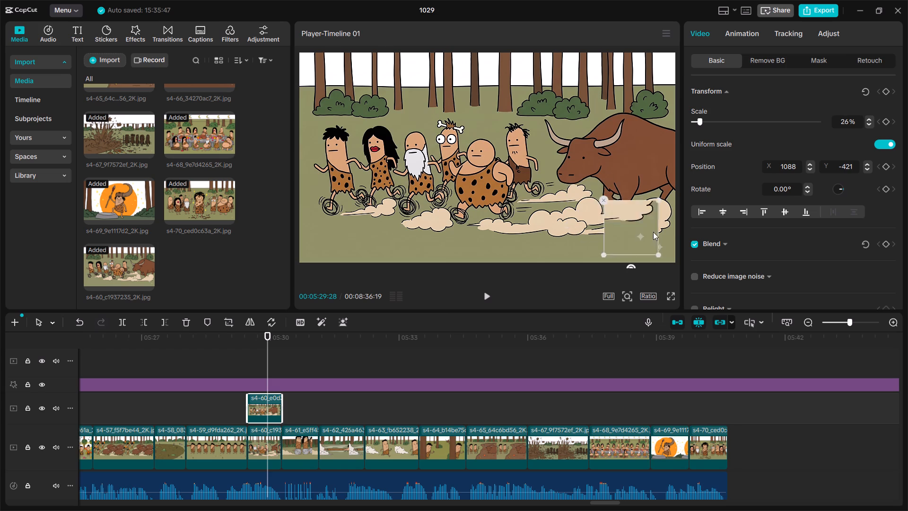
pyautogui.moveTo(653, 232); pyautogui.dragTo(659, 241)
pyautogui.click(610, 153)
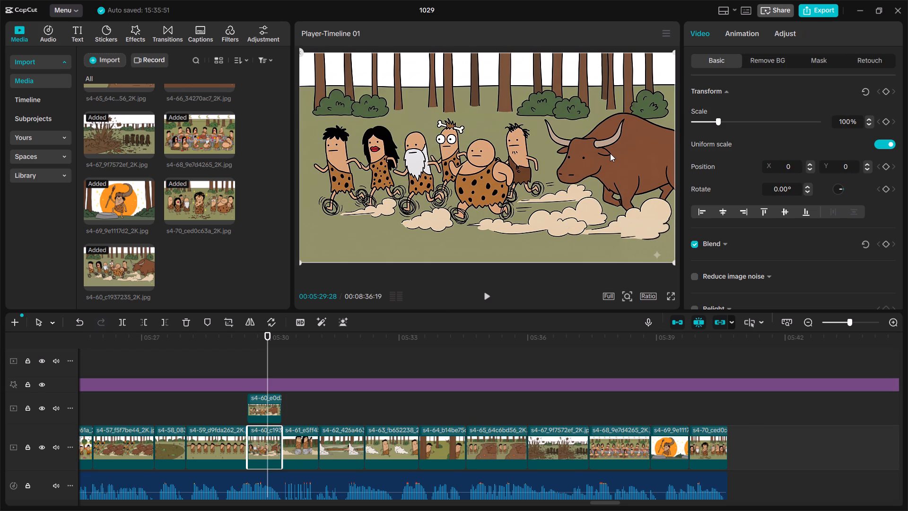
# Shrink the overlay patch to 20% and position it over the sparkle marks at about X 1671, Y -859.
pyautogui.click(649, 230)
pyautogui.moveTo(633, 238); pyautogui.dragTo(570, 185)
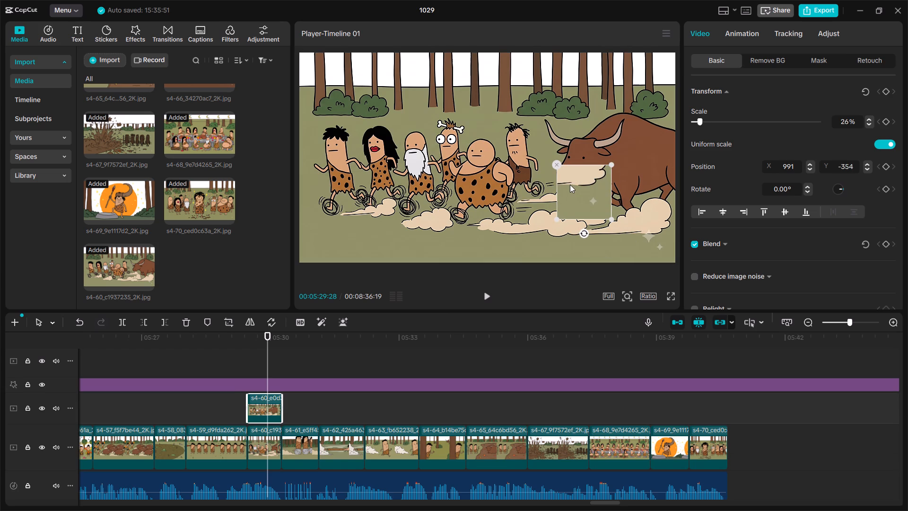
pyautogui.moveTo(555, 217); pyautogui.dragTo(560, 212)
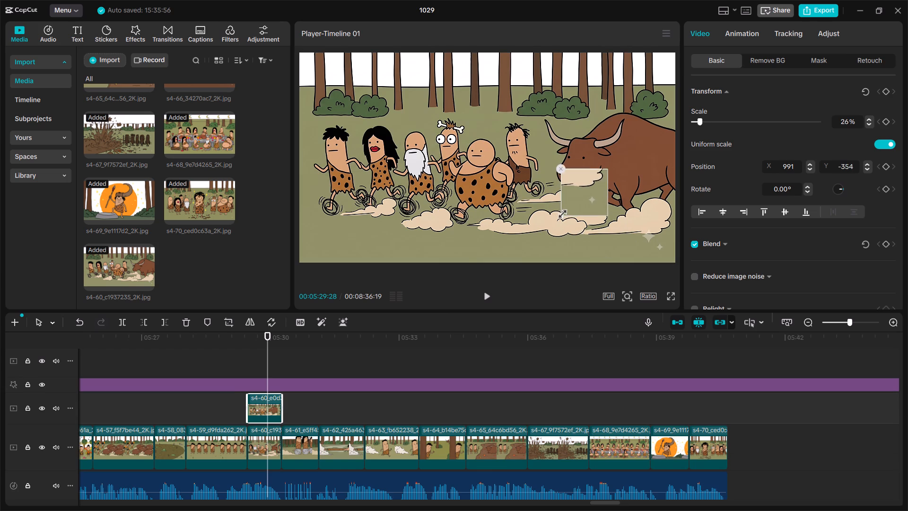
pyautogui.moveTo(560, 212); pyautogui.dragTo(563, 208)
pyautogui.moveTo(581, 187); pyautogui.dragTo(635, 235)
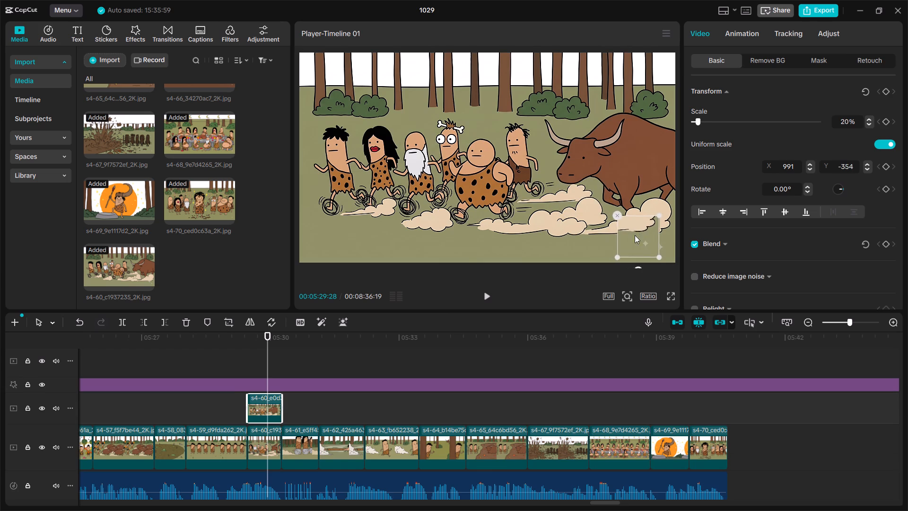
pyautogui.moveTo(635, 235); pyautogui.dragTo(644, 249)
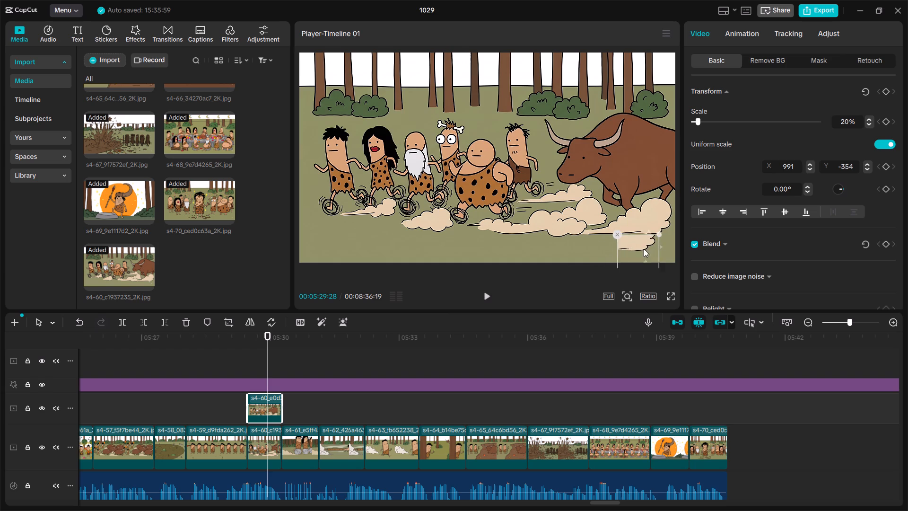
pyautogui.moveTo(644, 249); pyautogui.dragTo(647, 245)
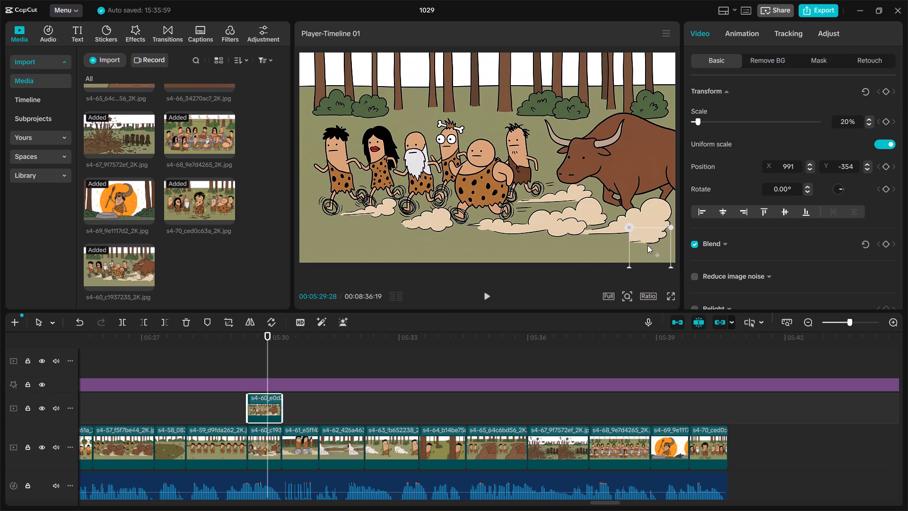
pyautogui.moveTo(647, 245); pyautogui.dragTo(649, 241)
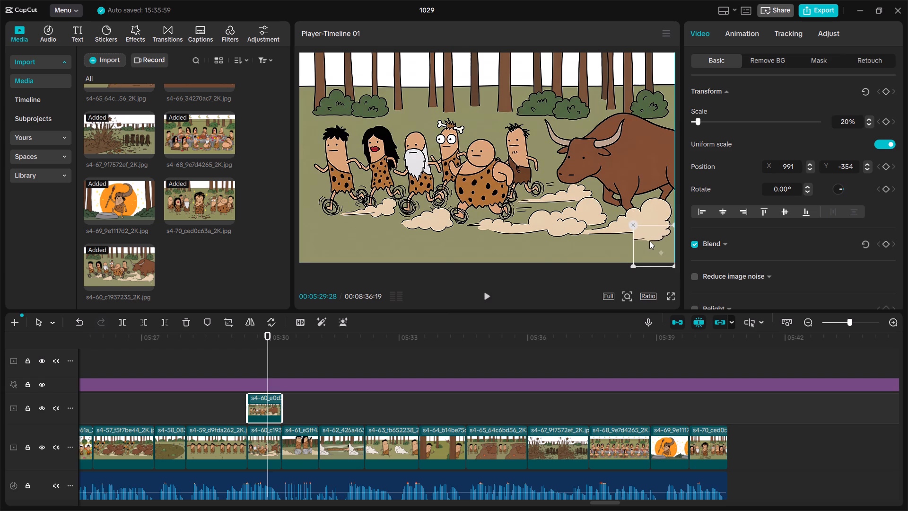
pyautogui.moveTo(649, 241); pyautogui.dragTo(647, 240)
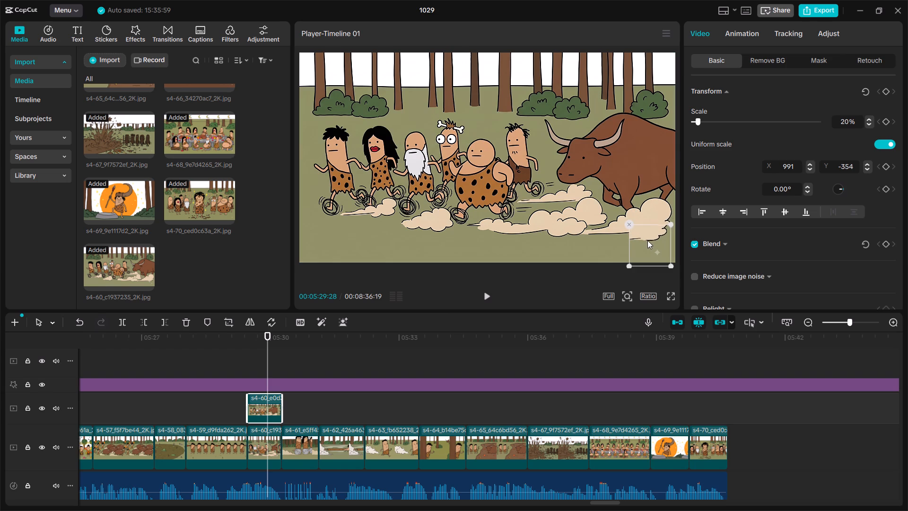
pyautogui.moveTo(647, 240); pyautogui.dragTo(648, 239)
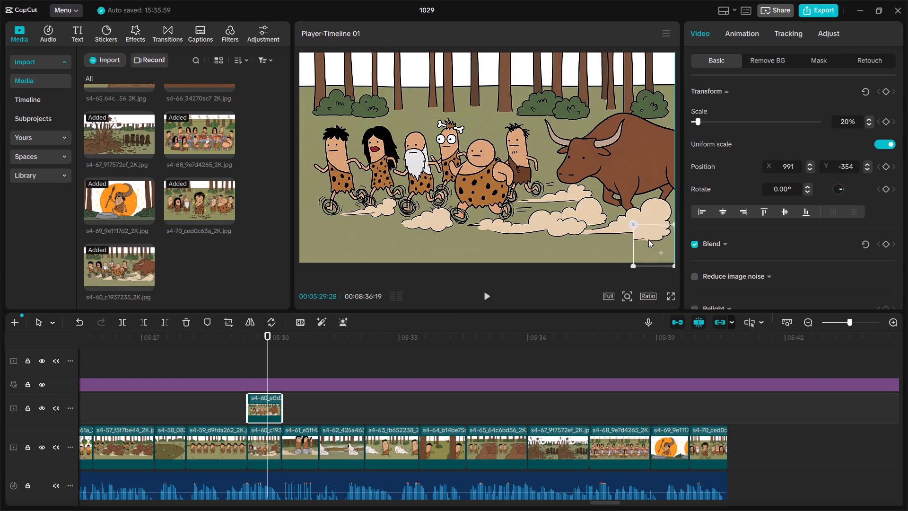
pyautogui.moveTo(648, 239); pyautogui.dragTo(647, 237)
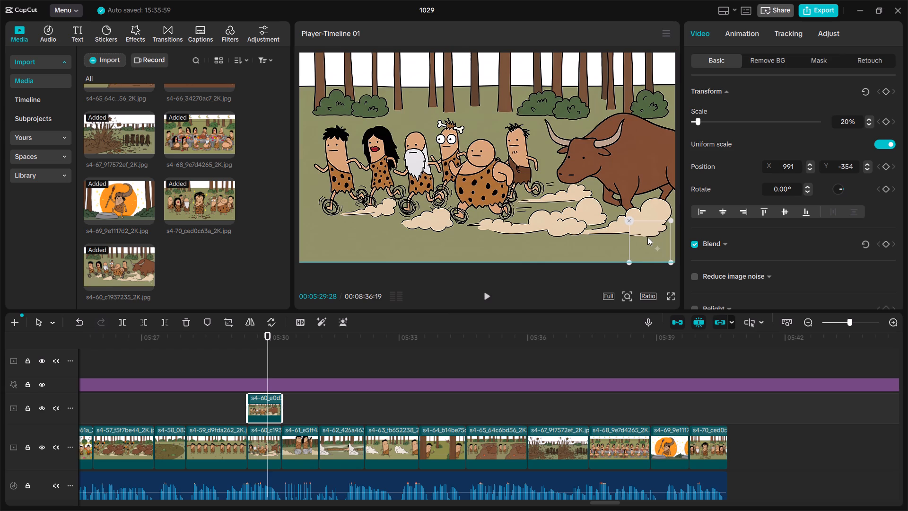
pyautogui.moveTo(647, 237); pyautogui.dragTo(648, 238)
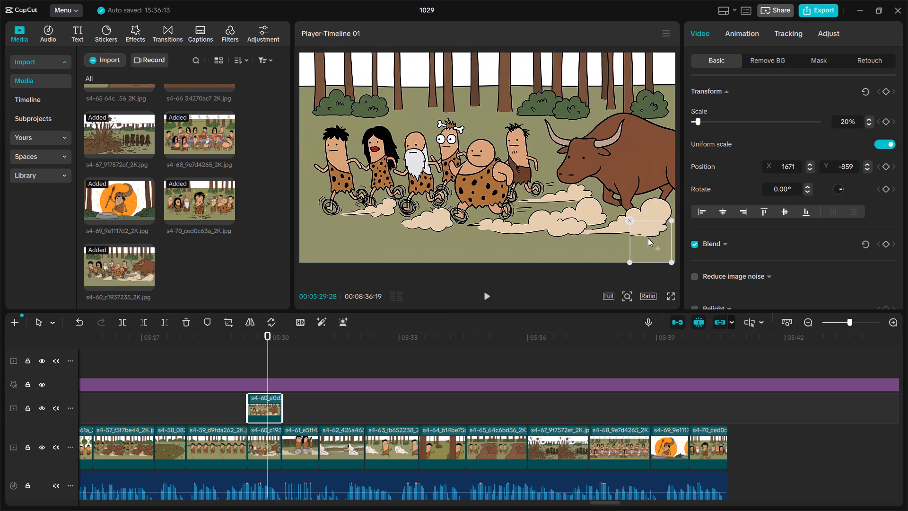
pyautogui.click(622, 176)
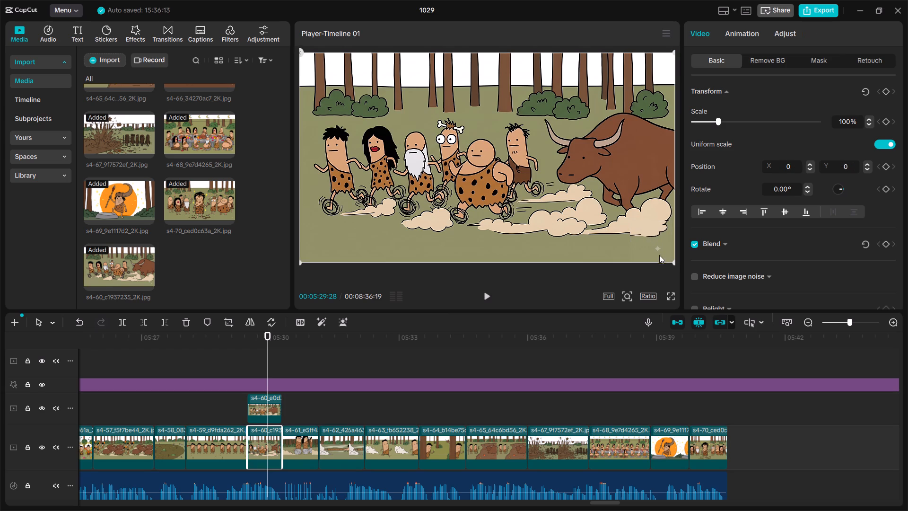
# Reposition the overlay patch over the sparkle marks and dust cloud edge at about X 1707, Y -816.
pyautogui.click(645, 236)
pyautogui.click(642, 230)
pyautogui.moveTo(642, 230); pyautogui.dragTo(522, 217)
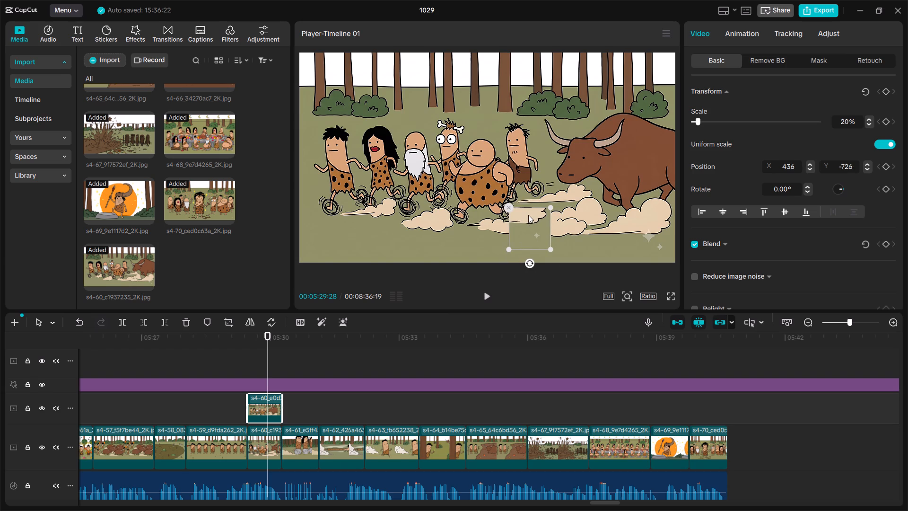
pyautogui.moveTo(528, 215); pyautogui.dragTo(656, 223)
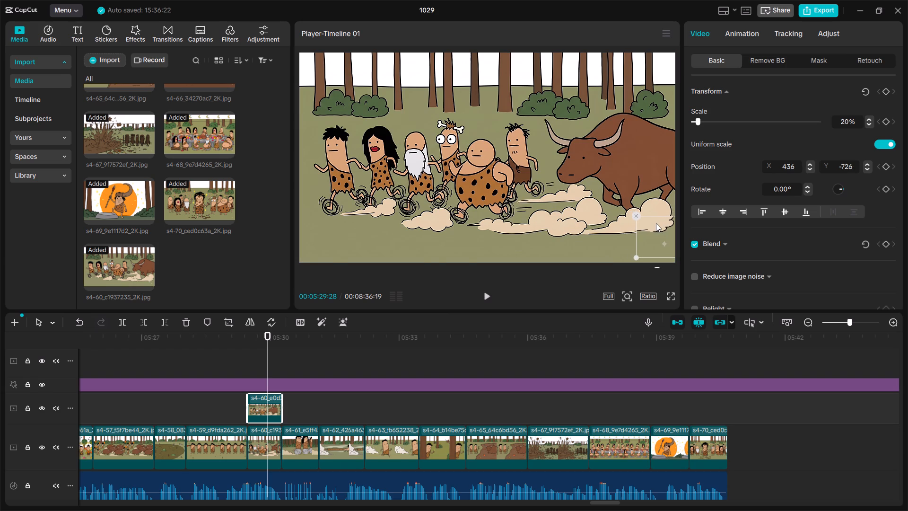
pyautogui.moveTo(656, 223); pyautogui.dragTo(654, 225)
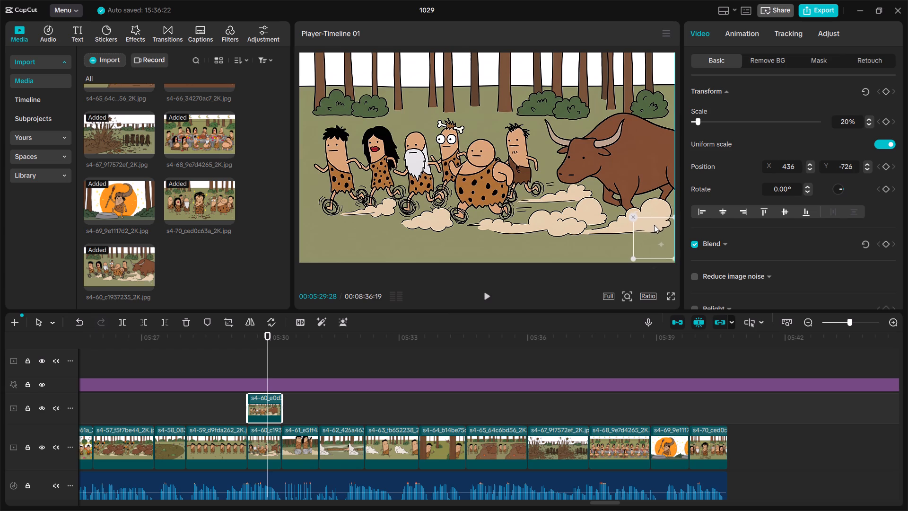
pyautogui.moveTo(654, 225); pyautogui.dragTo(653, 224)
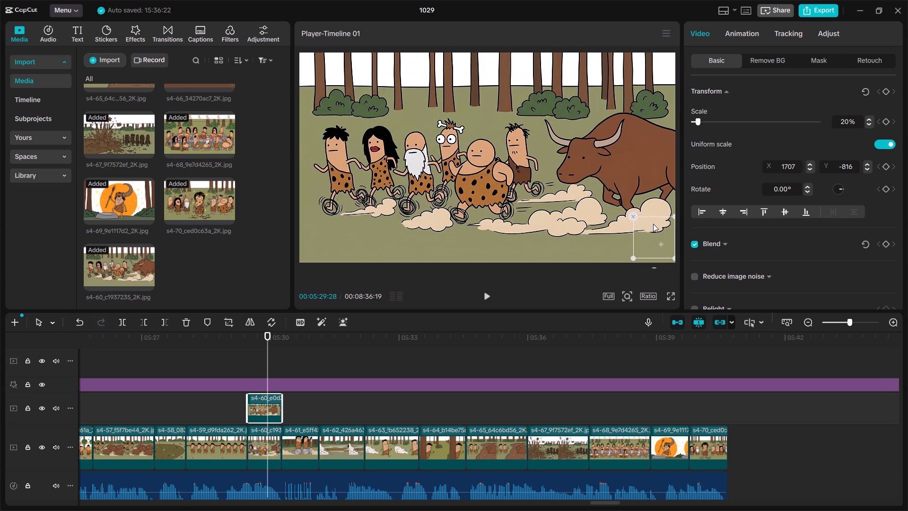
pyautogui.click(630, 171)
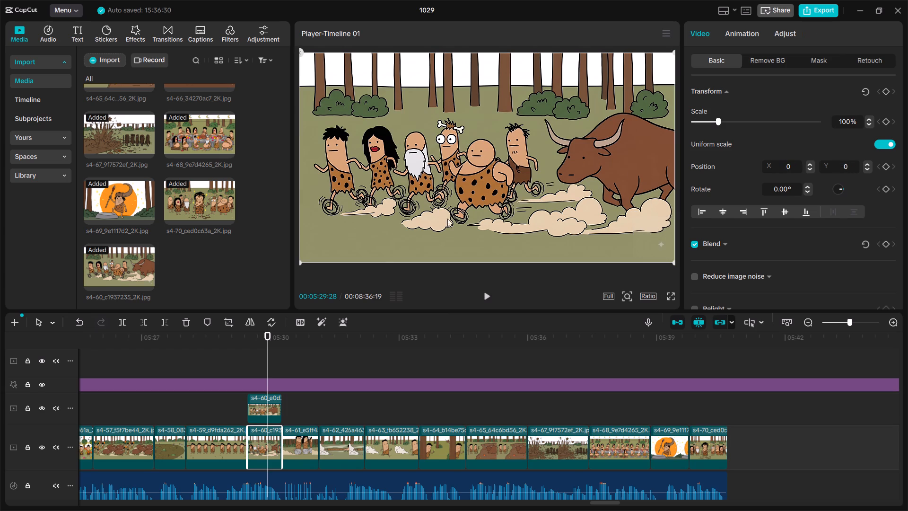
pyautogui.click(194, 418)
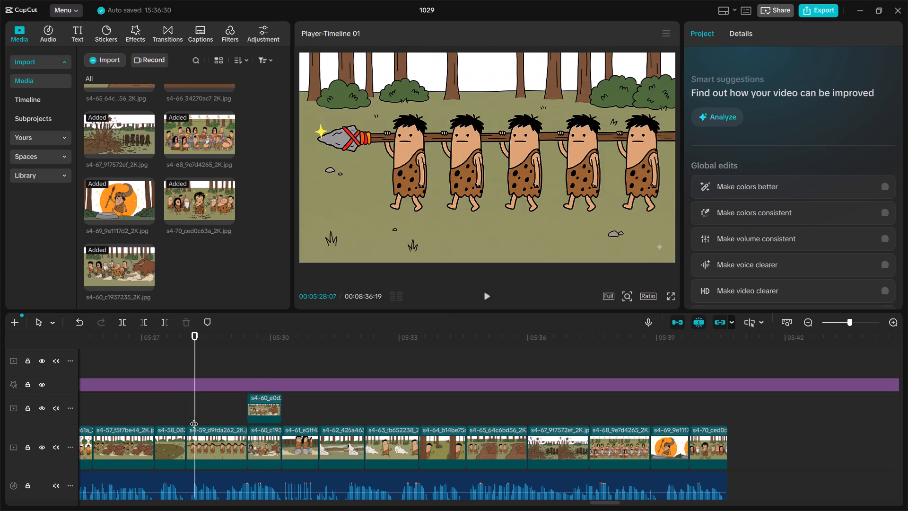
pyautogui.moveTo(194, 418); pyautogui.dragTo(629, 471)
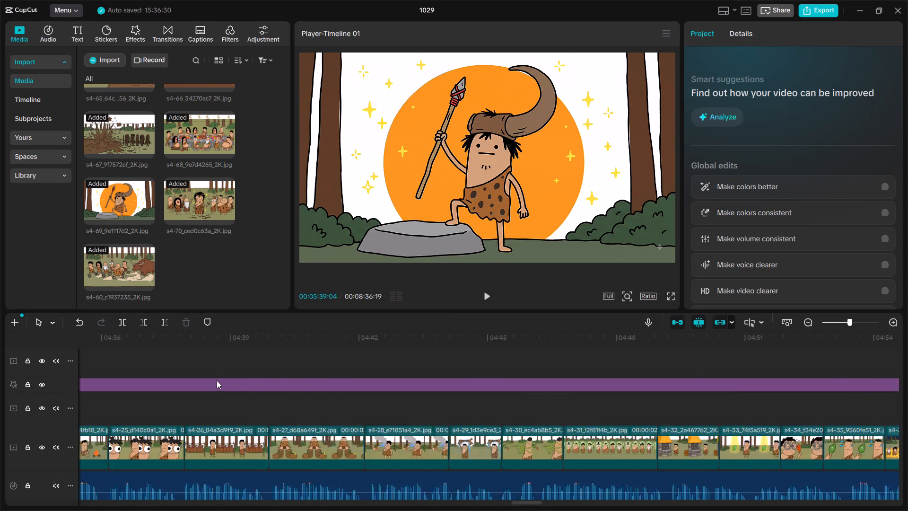
pyautogui.hscroll(-3, 217, 380)
pyautogui.click(707, 409)
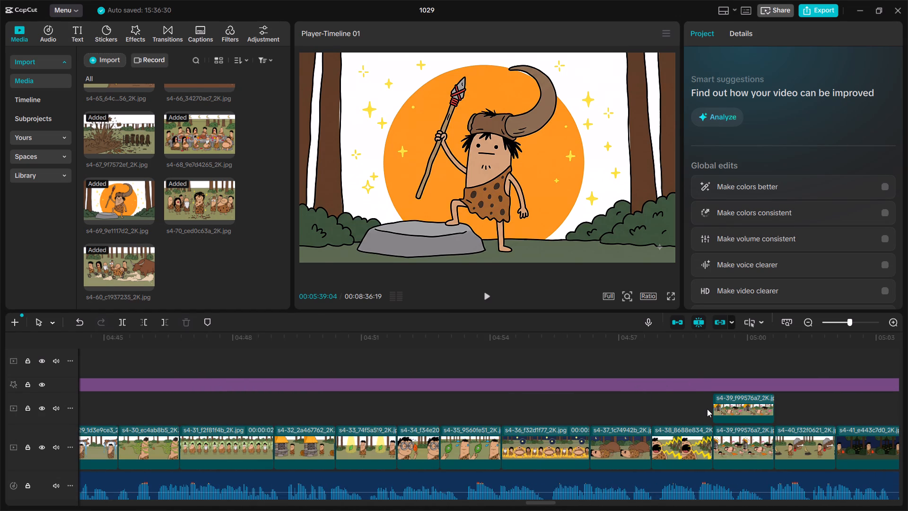
pyautogui.moveTo(707, 409); pyautogui.dragTo(737, 408)
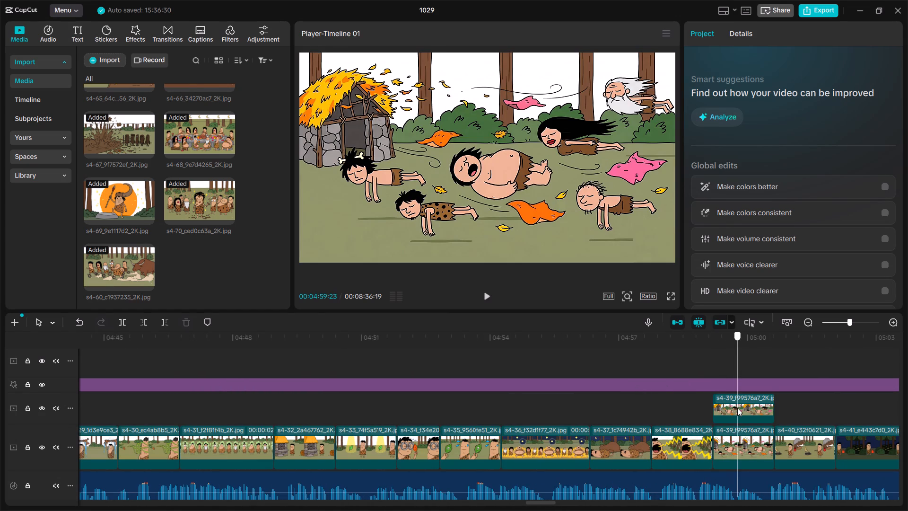
pyautogui.moveTo(737, 408); pyautogui.dragTo(301, 388)
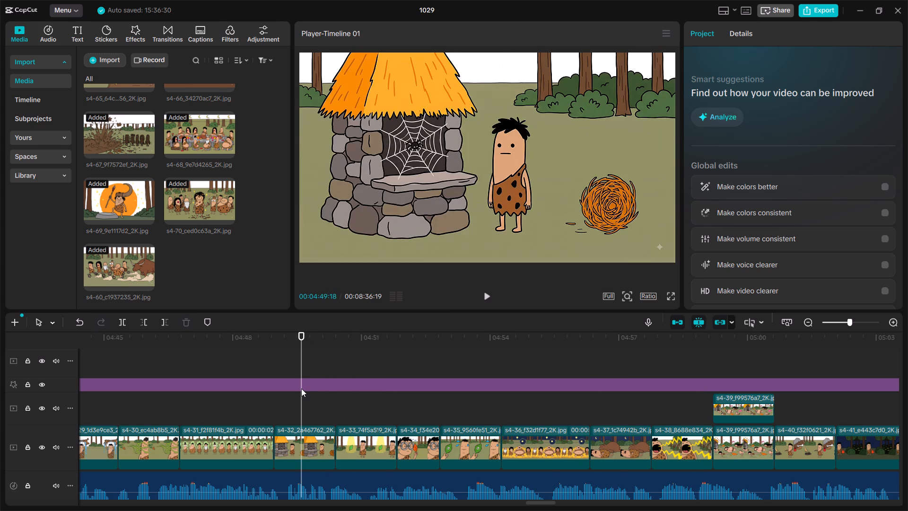
pyautogui.keyDown('ctrl'); pyautogui.scroll(-7, 301, 388); pyautogui.keyUp('ctrl')
pyautogui.hscroll(3, 301, 388)
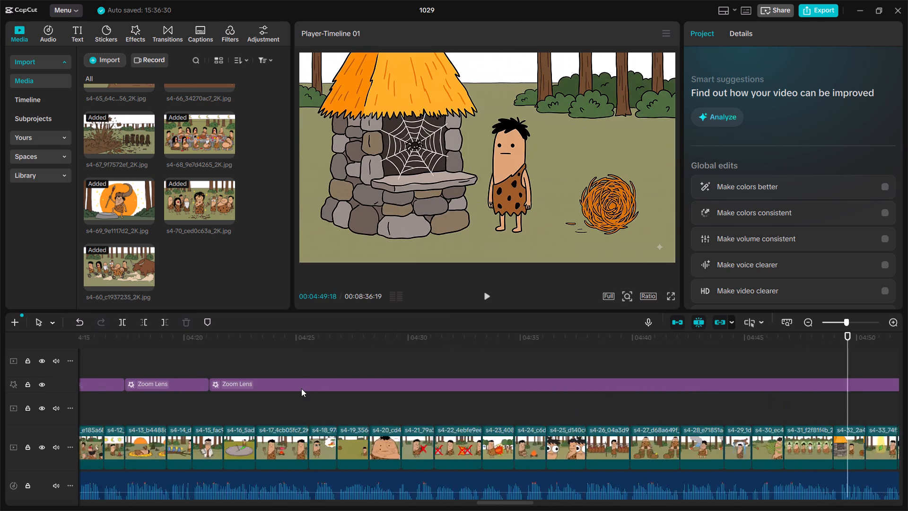
pyautogui.hscroll(1, 301, 388)
pyautogui.click(301, 407)
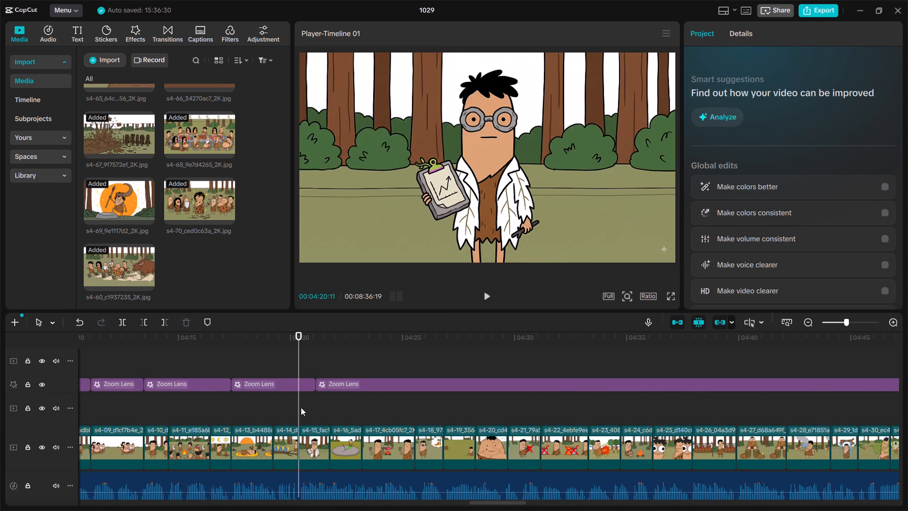
pyautogui.click(240, 390)
pyautogui.press('space')
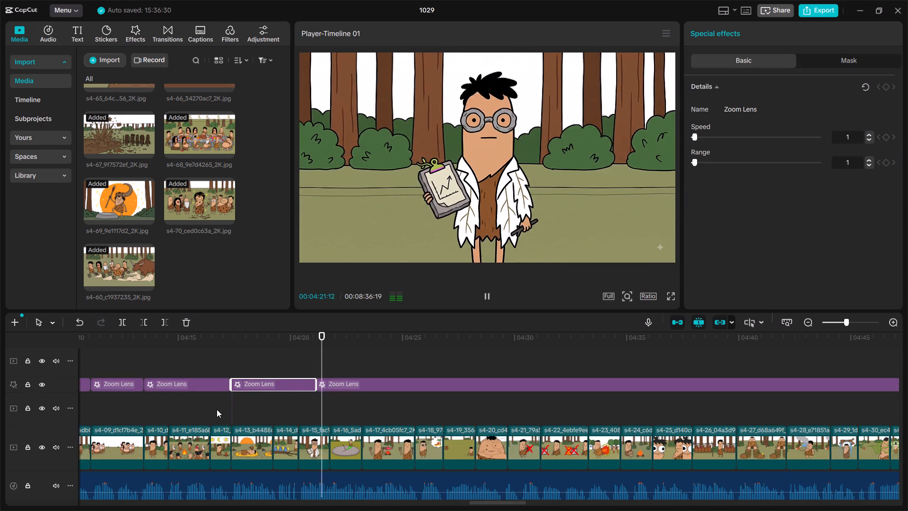
pyautogui.click(217, 409)
pyautogui.press('space')
pyautogui.press('space')
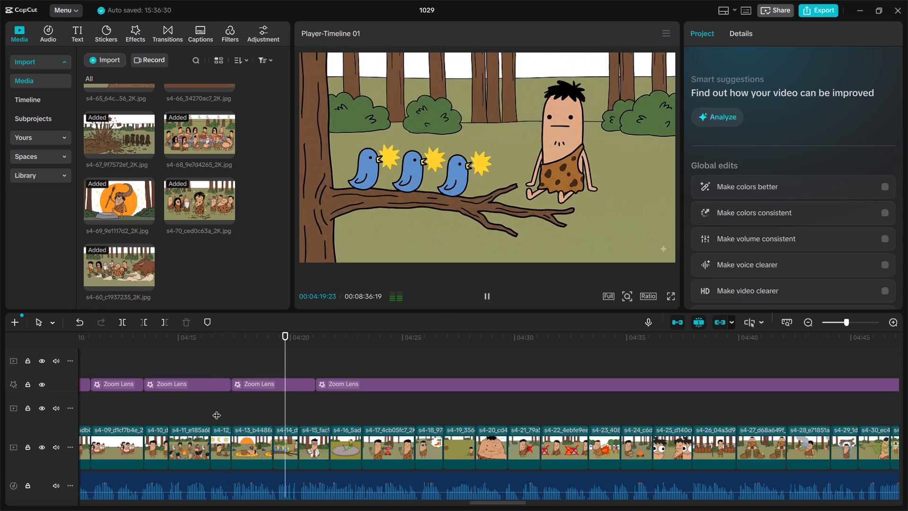
pyautogui.press('space')
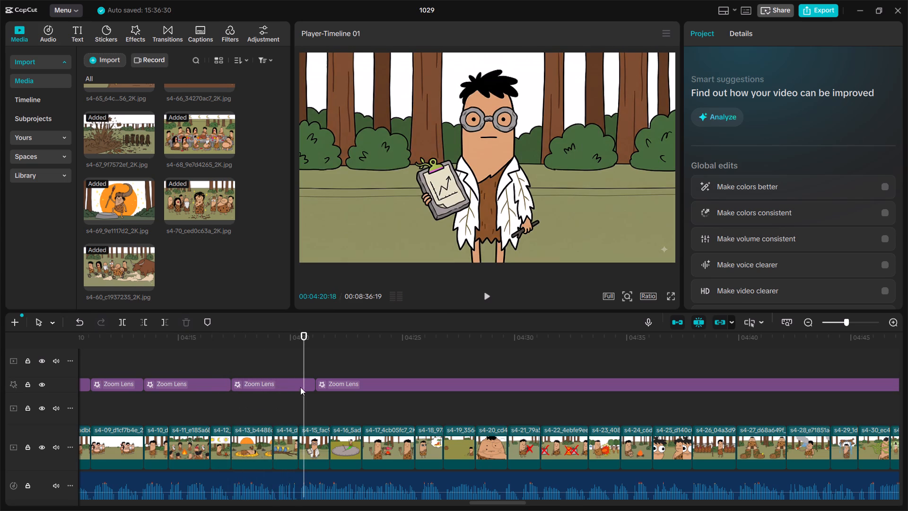
# Shorten the Zoom Lens effect over s4-13 and s4-14 to end where s4-15 begins, and move the following Zoom Lens effect against it.
pyautogui.click(304, 384)
pyautogui.moveTo(317, 387); pyautogui.dragTo(300, 389)
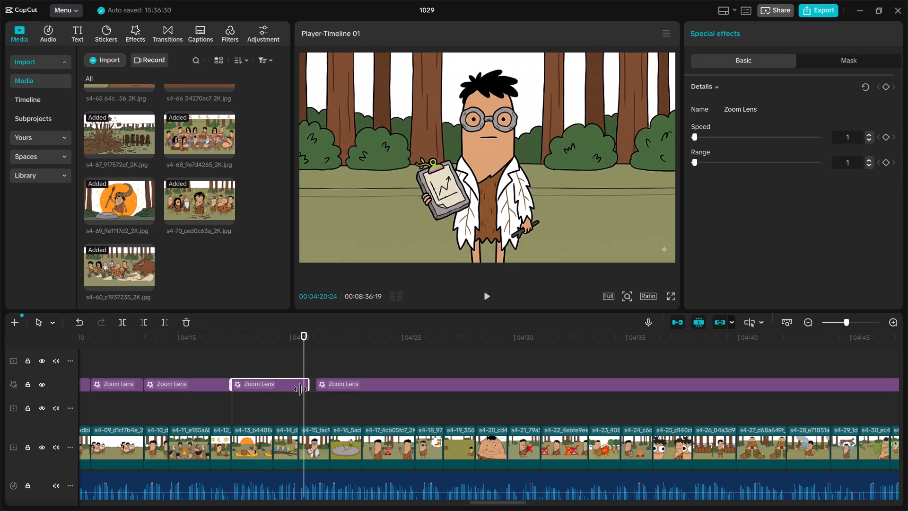
pyautogui.moveTo(300, 389); pyautogui.dragTo(295, 390)
pyautogui.moveTo(334, 385); pyautogui.dragTo(317, 387)
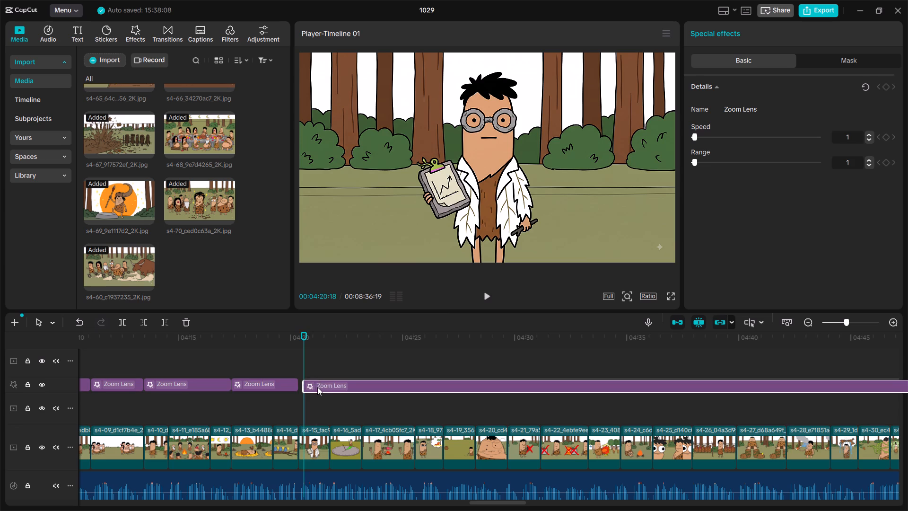
pyautogui.moveTo(317, 387); pyautogui.dragTo(315, 387)
# Split the long Zoom Lens effect at the start of s4-18 and again at the start of s4-21.
pyautogui.press('space')
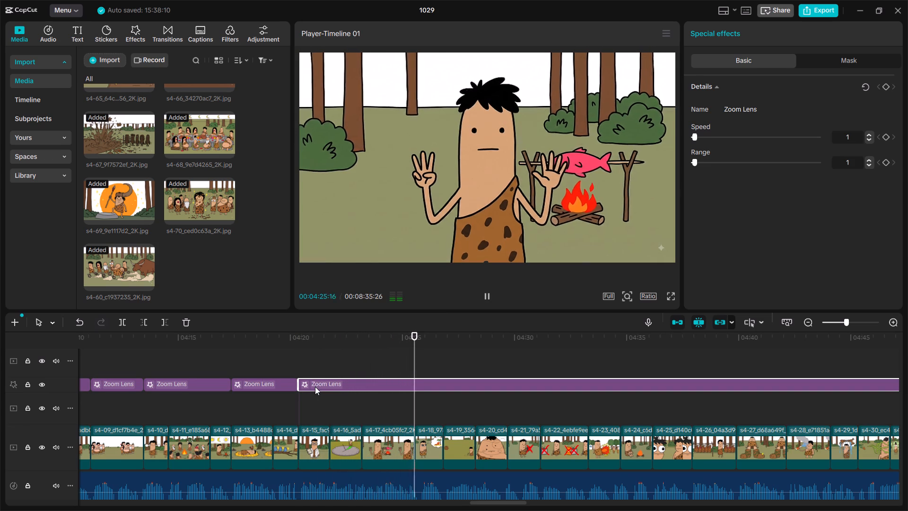
pyautogui.press('space')
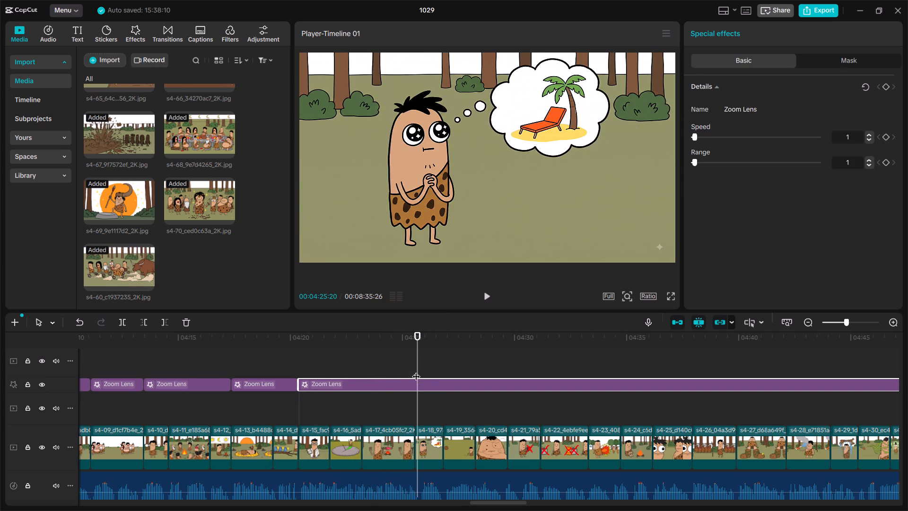
pyautogui.click(416, 365)
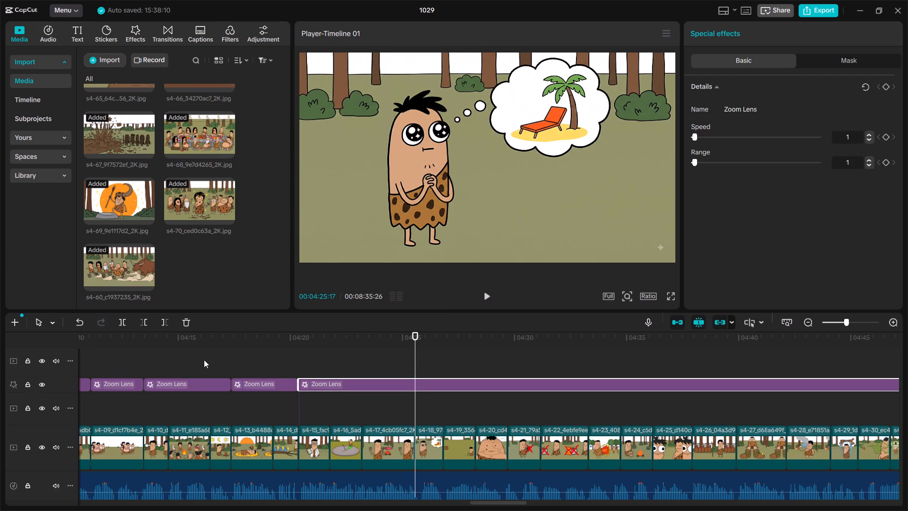
pyautogui.hotkey('ctrl', 'b')
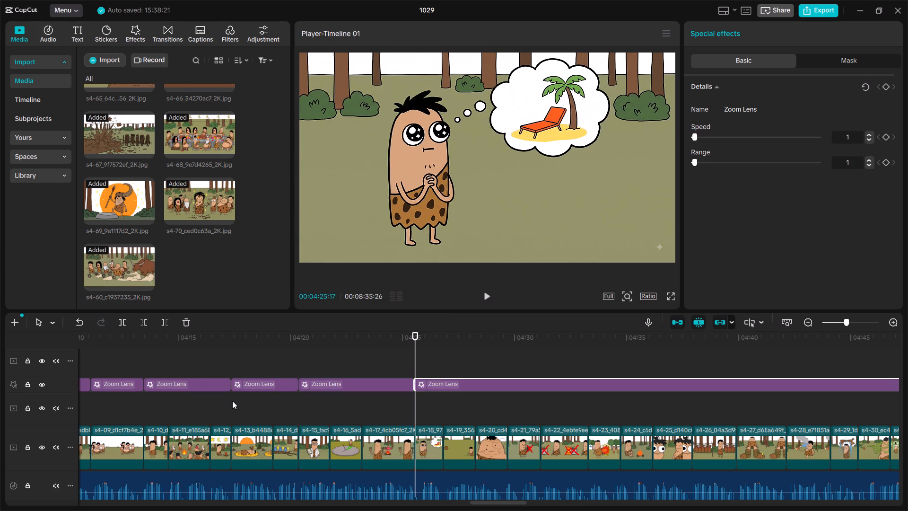
pyautogui.moveTo(414, 357); pyautogui.dragTo(374, 357)
pyautogui.press('space')
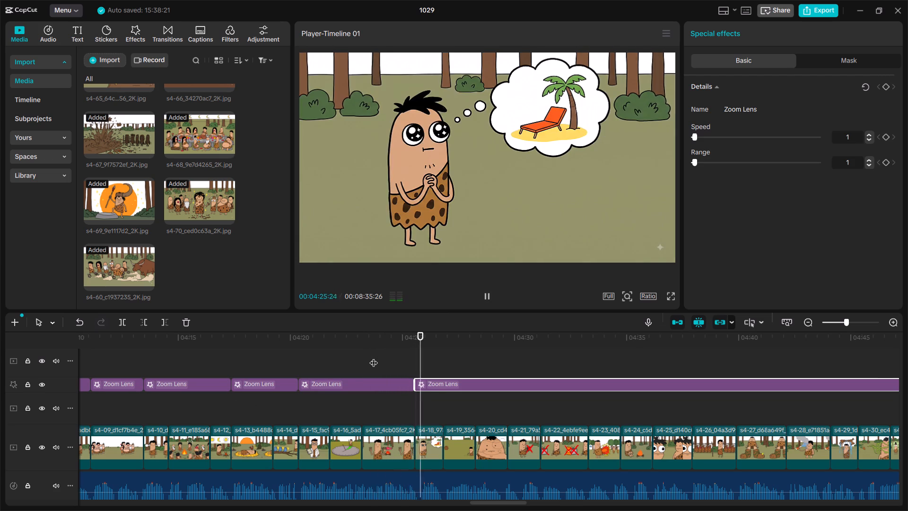
pyautogui.hscroll(-1, 550, 379)
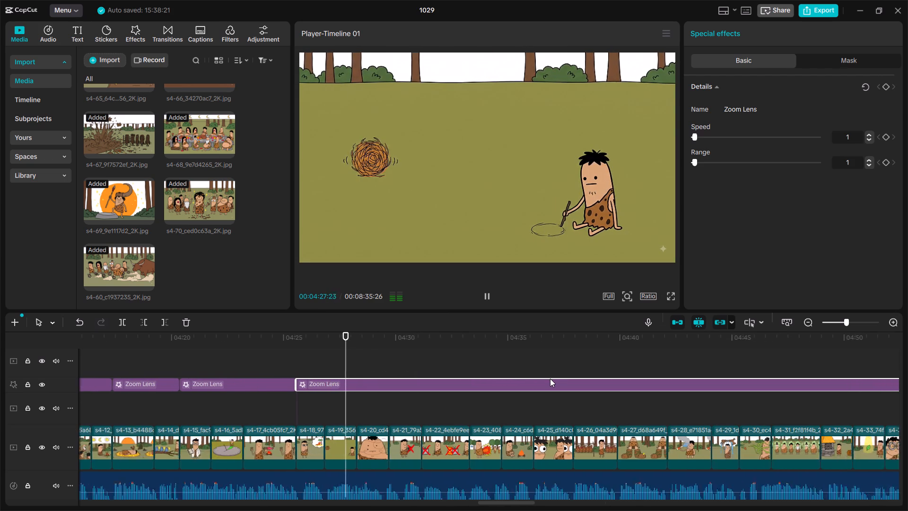
pyautogui.hscroll(-1, 550, 379)
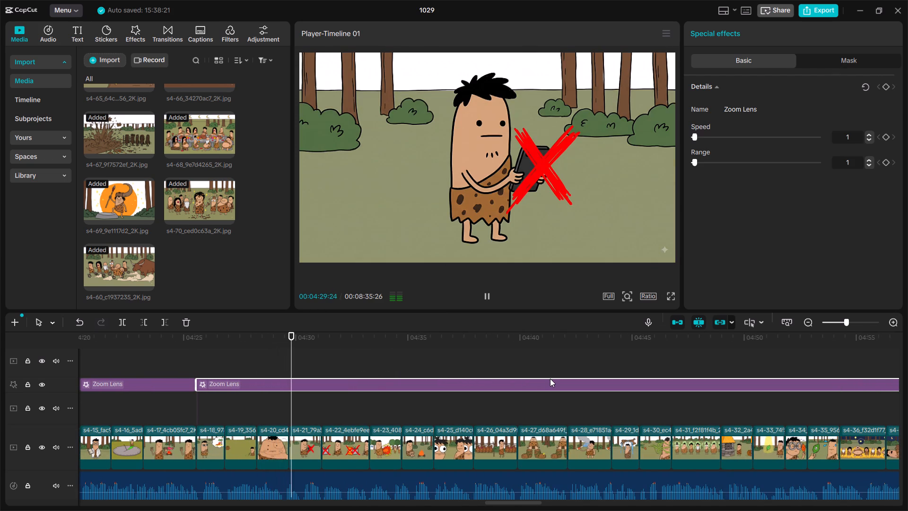
pyautogui.press('space')
pyautogui.click(290, 358)
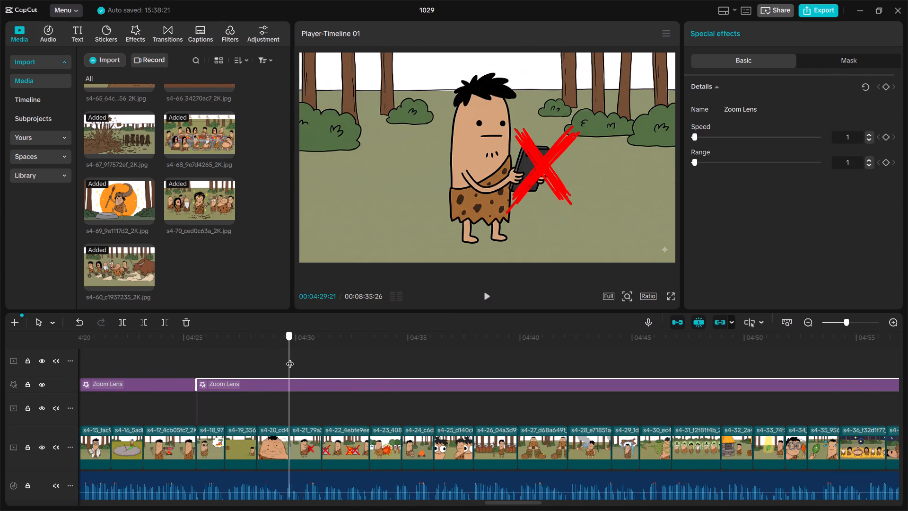
pyautogui.hotkey('ctrl', 'b')
# Split the remaining long Zoom Lens effect at the start of s4-24 and again at the start of s4-26.
pyautogui.press('space')
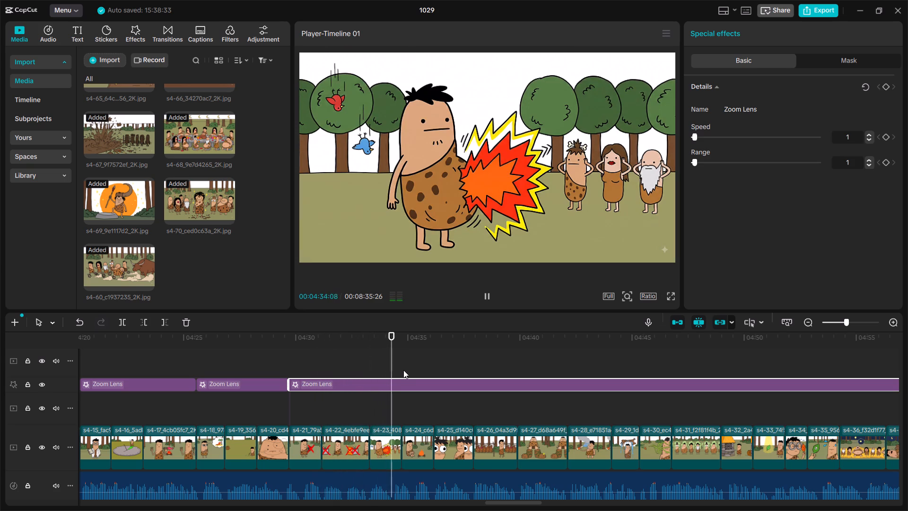
pyautogui.press('space')
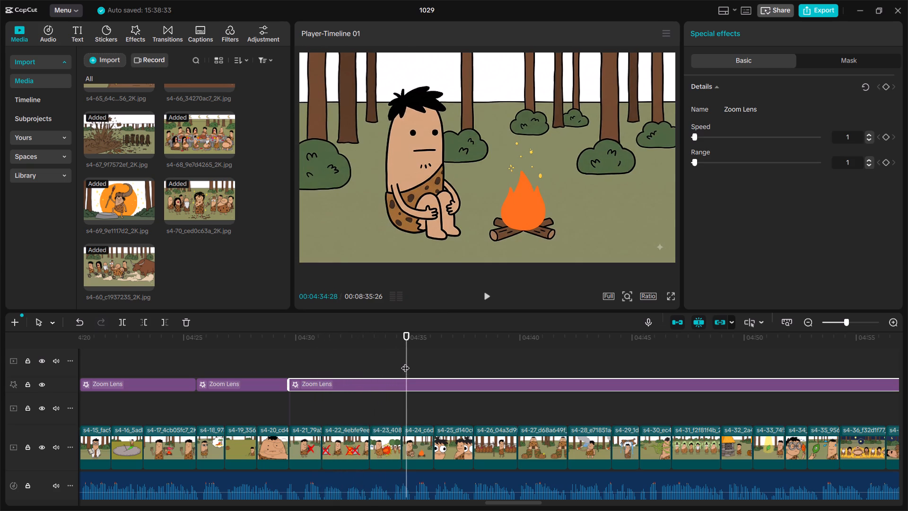
pyautogui.click(405, 362)
pyautogui.hotkey('ctrl', 'b')
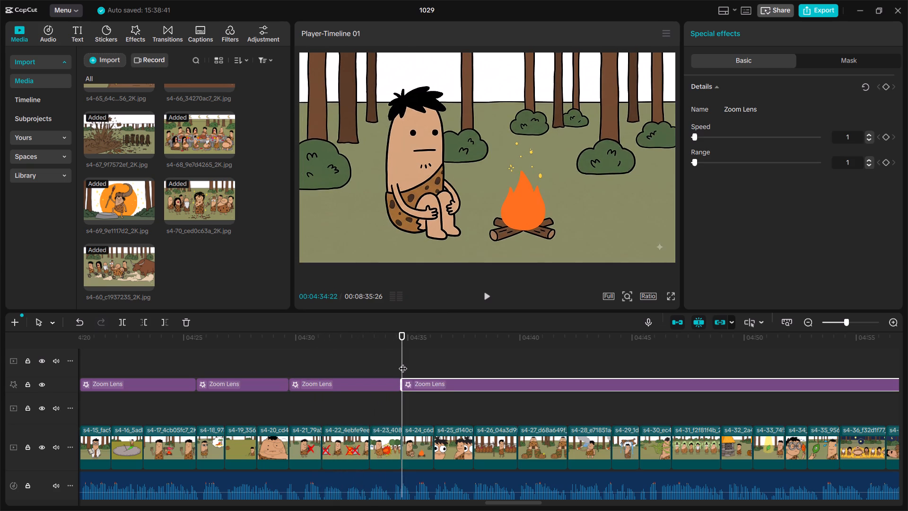
pyautogui.moveTo(403, 362); pyautogui.dragTo(384, 360)
pyautogui.press('space')
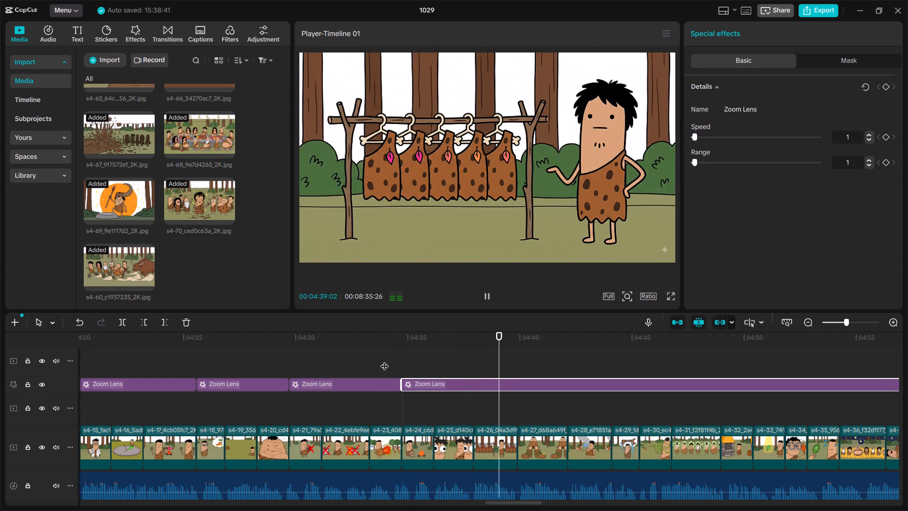
pyautogui.press('space')
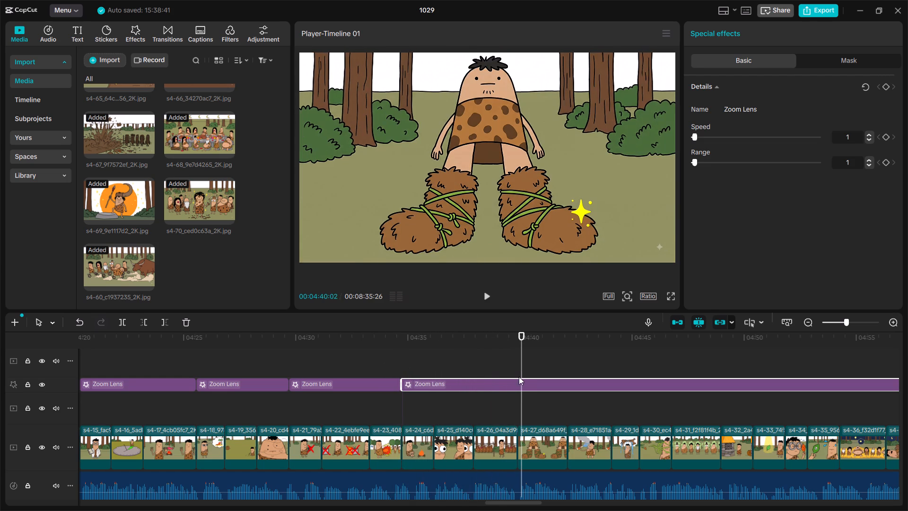
pyautogui.moveTo(522, 366); pyautogui.dragTo(471, 374)
pyautogui.hotkey('ctrl', 'b')
# Split the remaining long Zoom Lens effect where s4-28 begins.
pyautogui.press('space')
pyautogui.hscroll(-1, 471, 374)
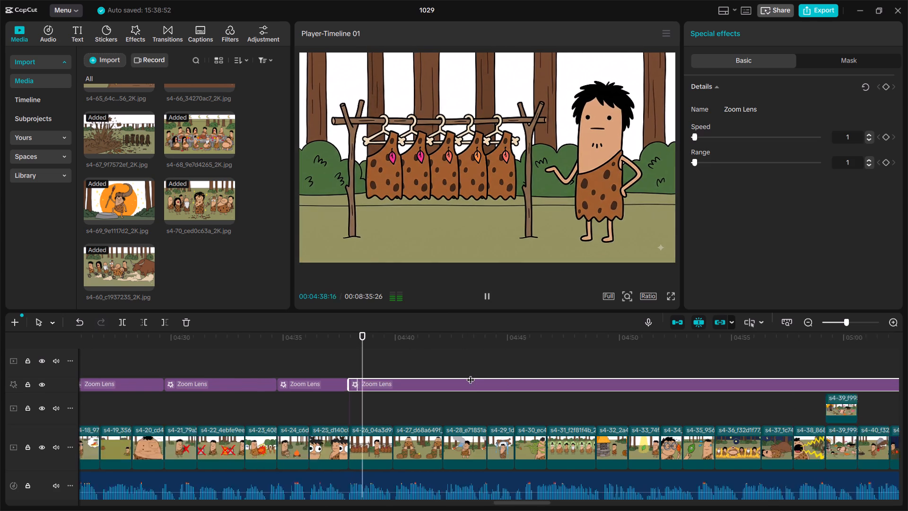
pyautogui.hscroll(-1, 471, 374)
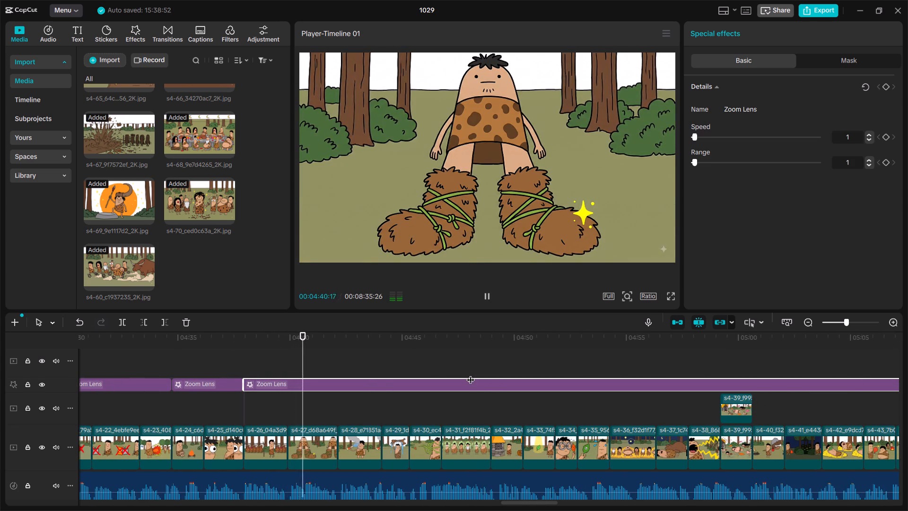
pyautogui.press('space')
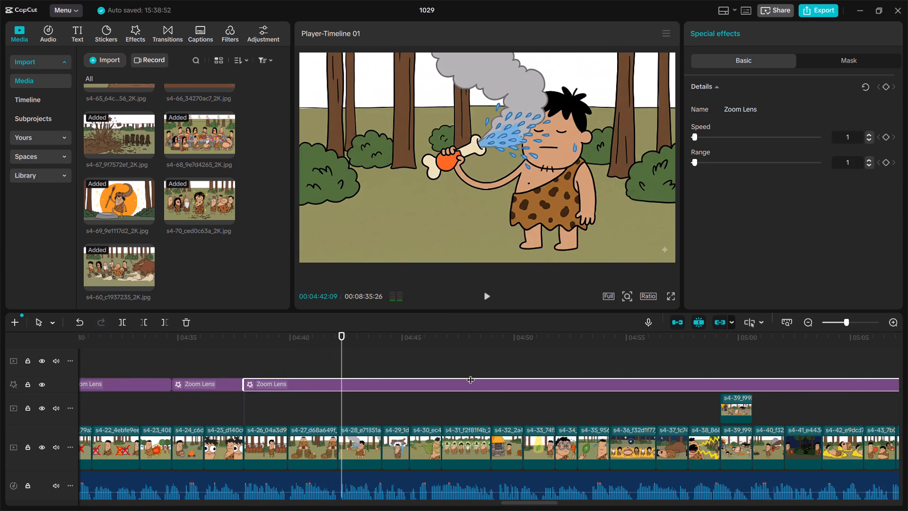
pyautogui.click(340, 356)
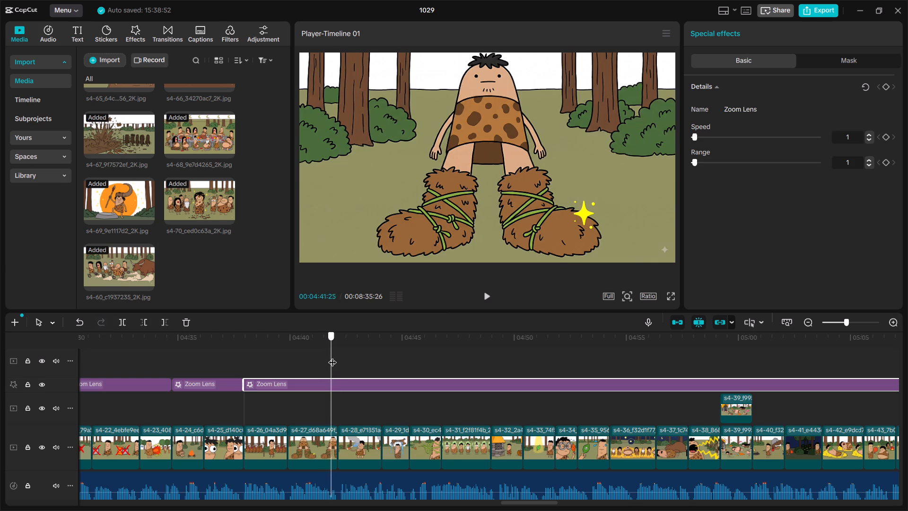
pyautogui.hotkey('ctrl', 'b')
# Split the remaining long Zoom Lens effect at the start of s4-30 and again at the start of s4-32.
pyautogui.press('space')
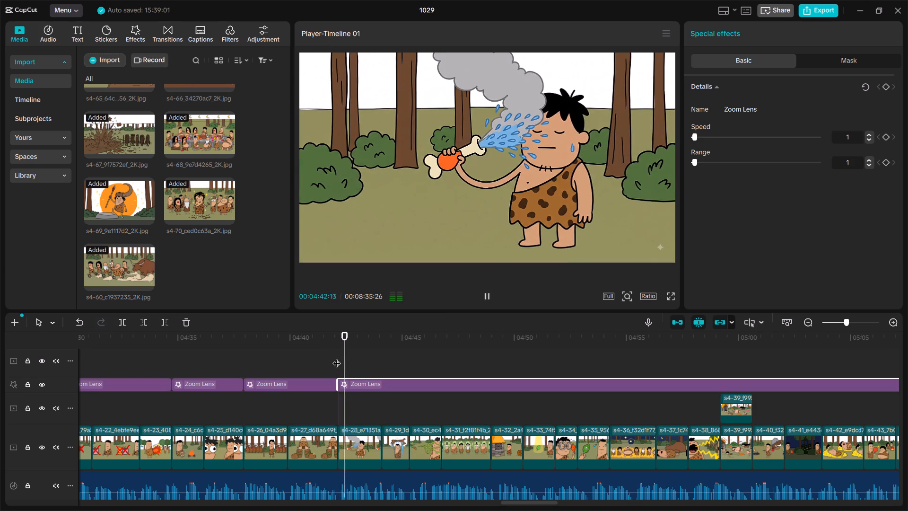
pyautogui.hscroll(-1, 337, 357)
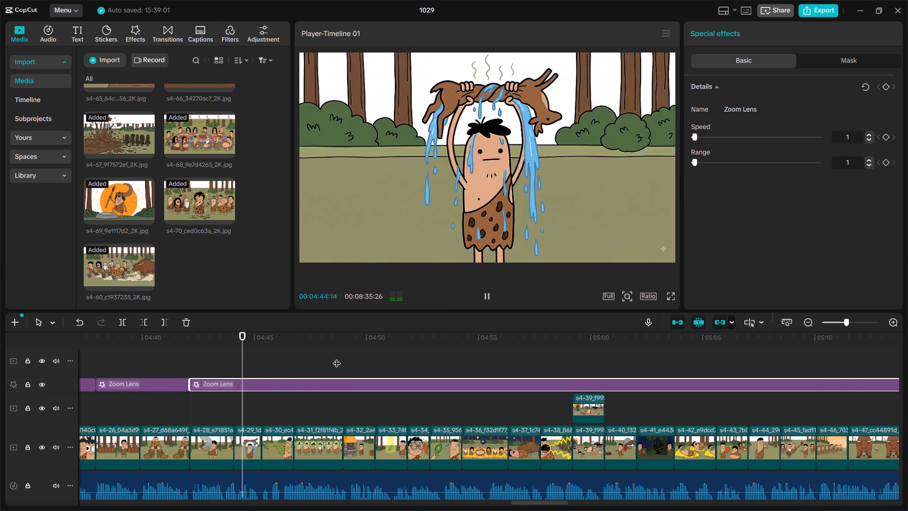
pyautogui.press('space')
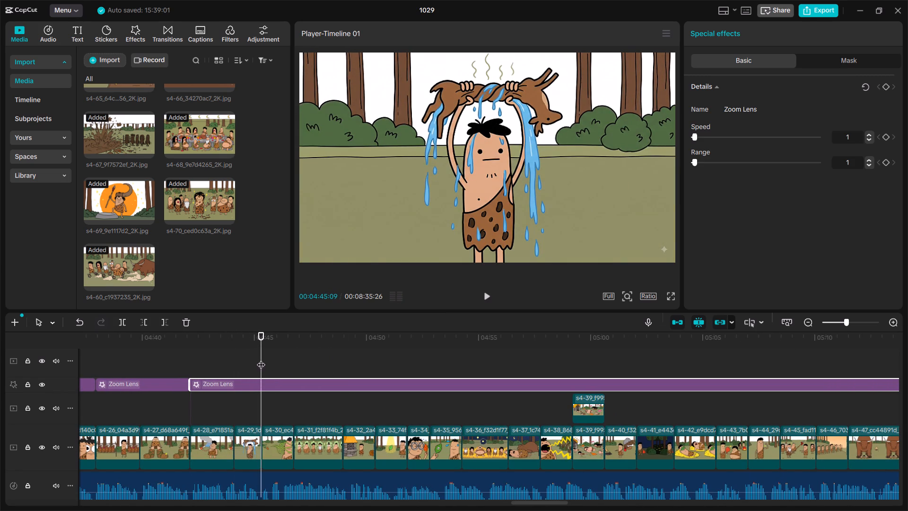
pyautogui.click(261, 359)
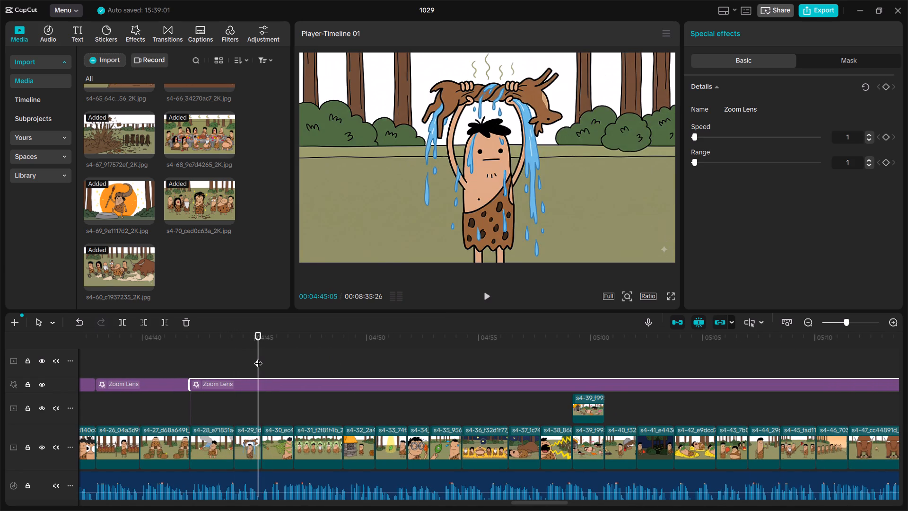
pyautogui.click(258, 357)
pyautogui.hotkey('ctrl', 'b')
pyautogui.moveTo(261, 358); pyautogui.dragTo(268, 359)
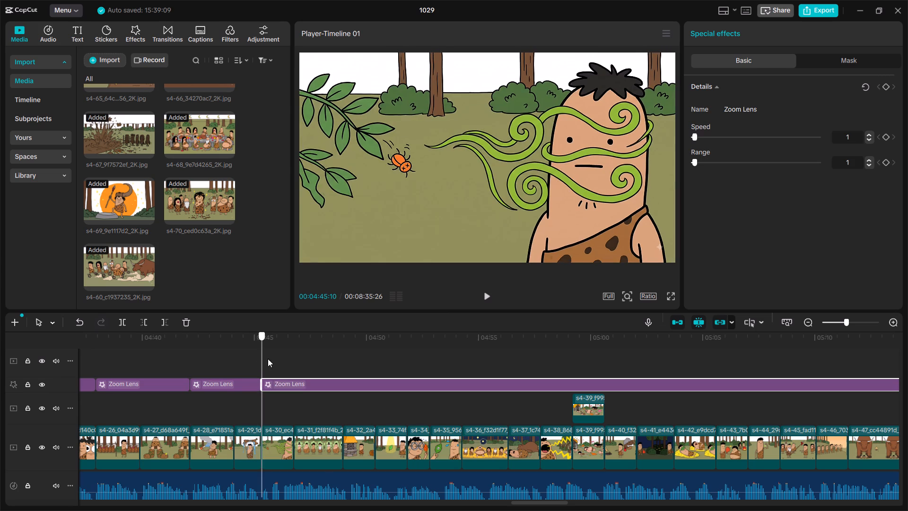
pyautogui.moveTo(268, 359); pyautogui.dragTo(345, 363)
pyautogui.hotkey('ctrl', 'b')
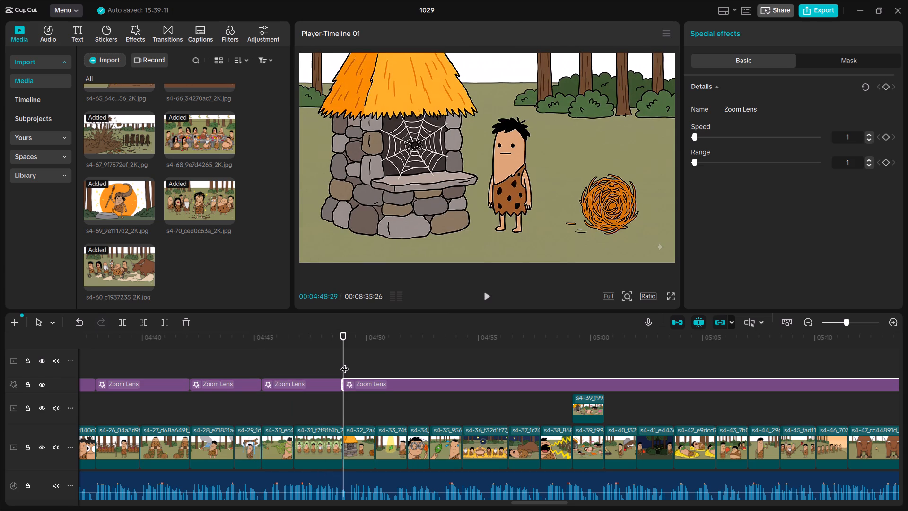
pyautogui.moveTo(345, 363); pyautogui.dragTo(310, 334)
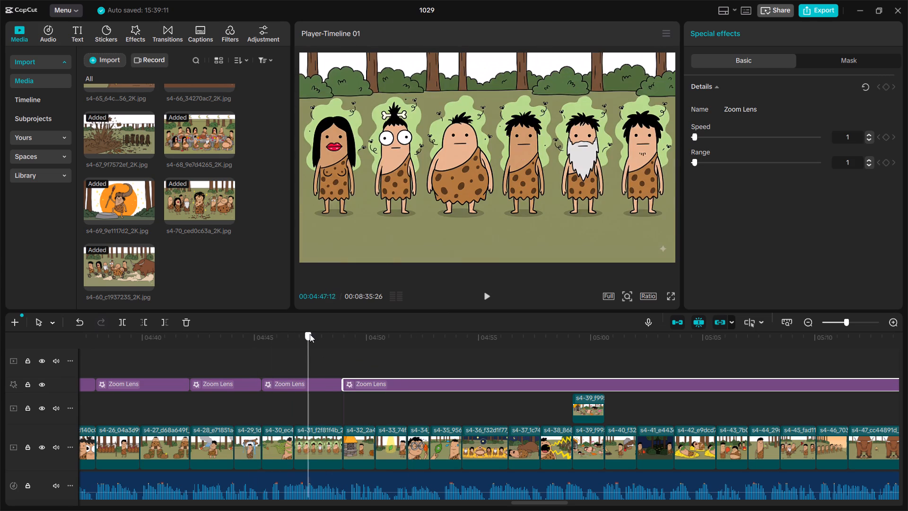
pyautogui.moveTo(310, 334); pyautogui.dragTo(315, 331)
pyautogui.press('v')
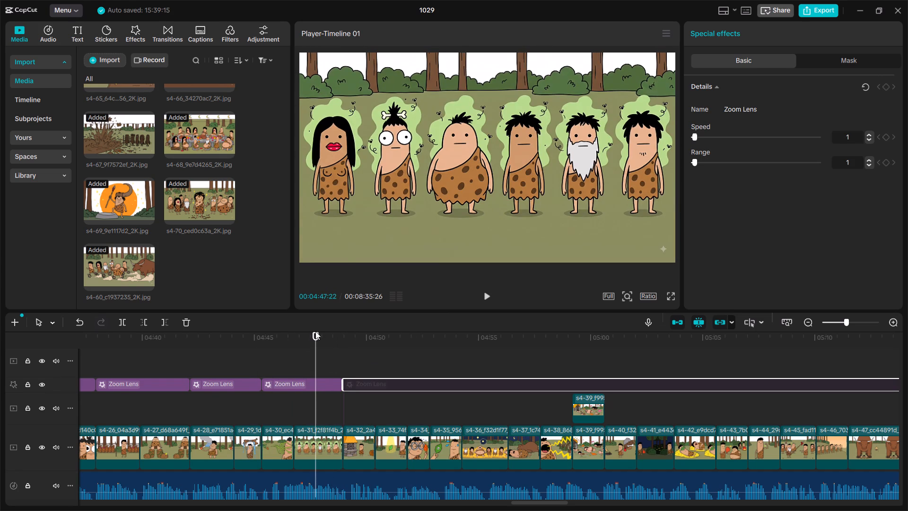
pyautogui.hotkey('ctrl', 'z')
# Split the remaining long Zoom Lens effect at the start of s4-35.
pyautogui.press('space')
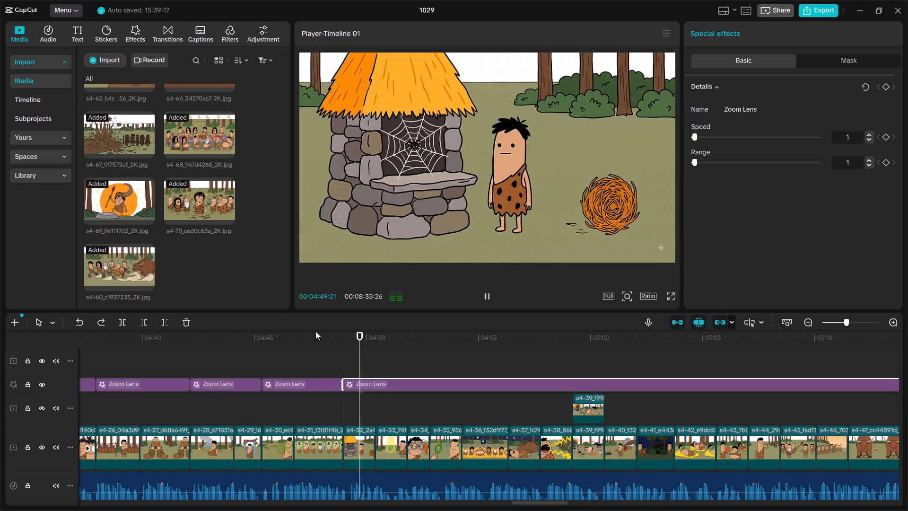
pyautogui.hscroll(-1, 315, 331)
pyautogui.hscroll(-1, 421, 404)
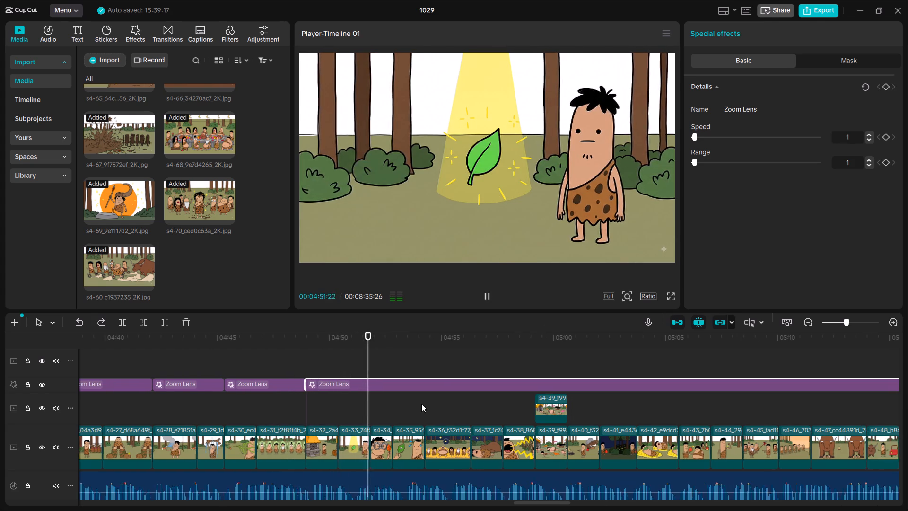
pyautogui.hscroll(-1, 421, 404)
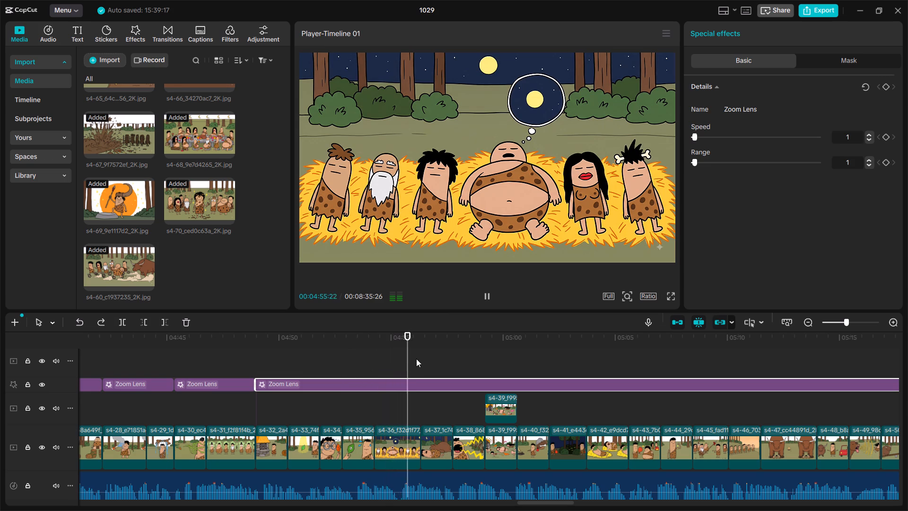
pyautogui.moveTo(412, 357); pyautogui.dragTo(367, 359)
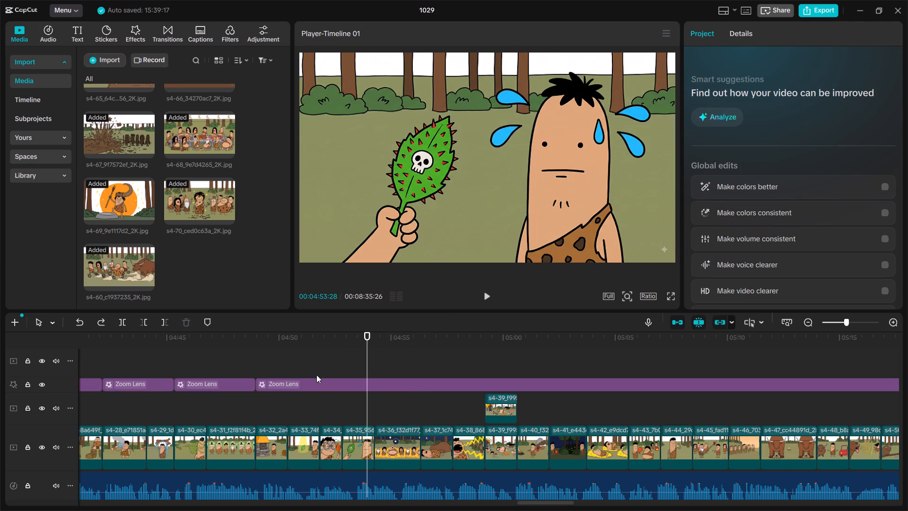
pyautogui.click(316, 375)
pyautogui.click(319, 379)
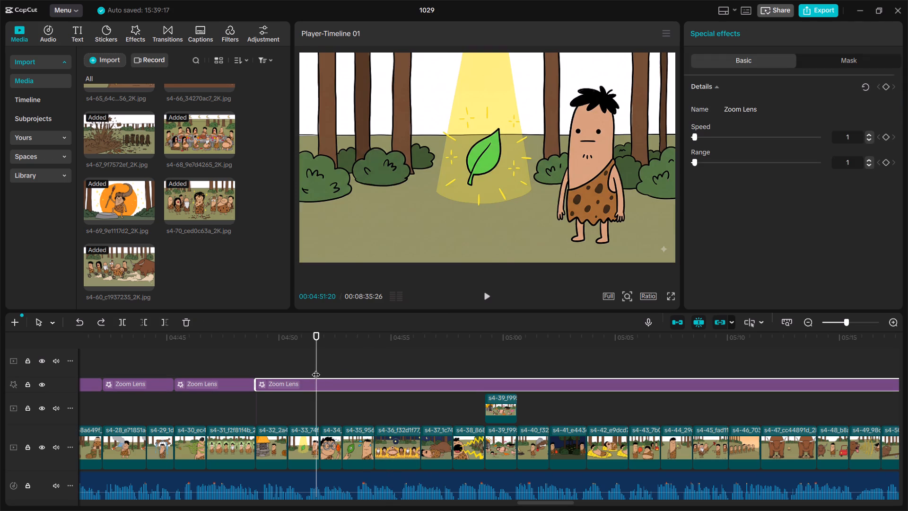
pyautogui.moveTo(316, 369); pyautogui.dragTo(344, 369)
pyautogui.hotkey('ctrl', 'b')
# Split the remaining long Zoom Lens effect at the start of s4-37.
pyautogui.moveTo(344, 369); pyautogui.dragTo(404, 355)
pyautogui.moveTo(404, 355); pyautogui.dragTo(378, 358)
pyautogui.press('space')
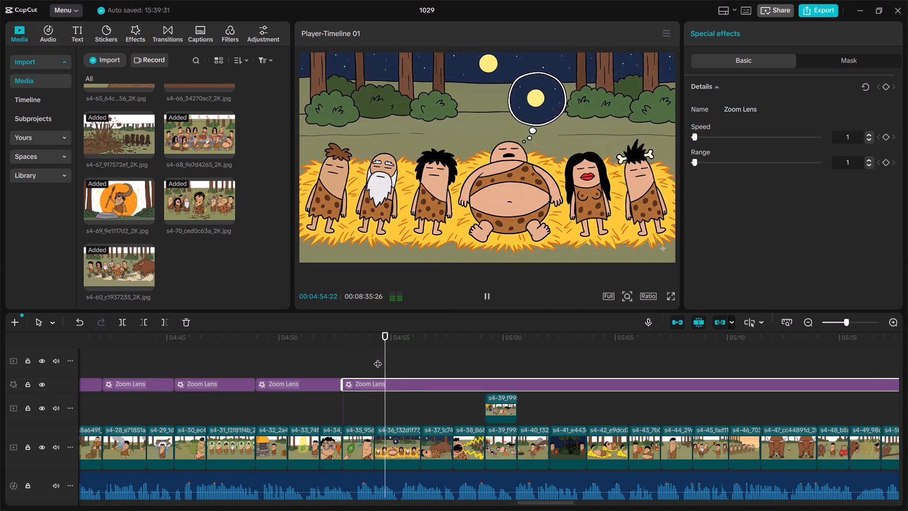
pyautogui.press('space')
pyautogui.press('space')
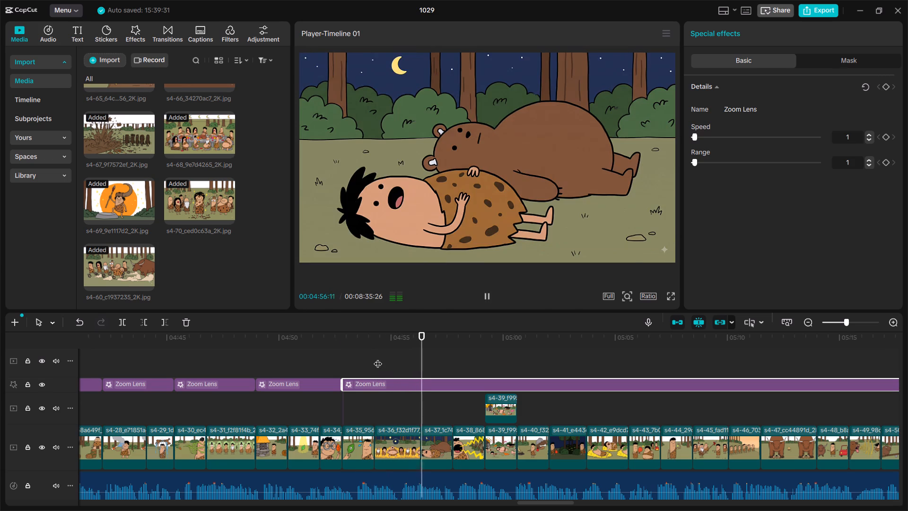
pyautogui.press('space')
pyautogui.click(421, 360)
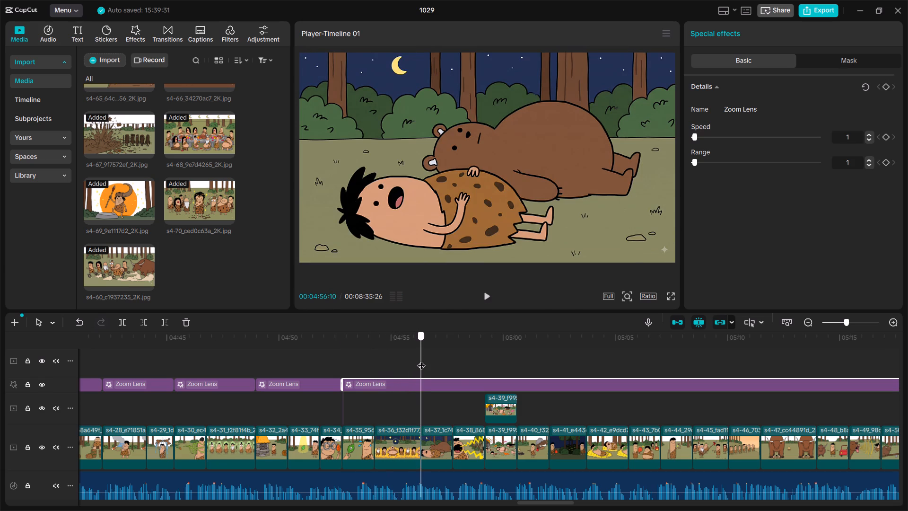
pyautogui.hotkey('ctrl', 'b')
# Split the remaining long Zoom Lens effect where s4-40 begins.
pyautogui.press('space')
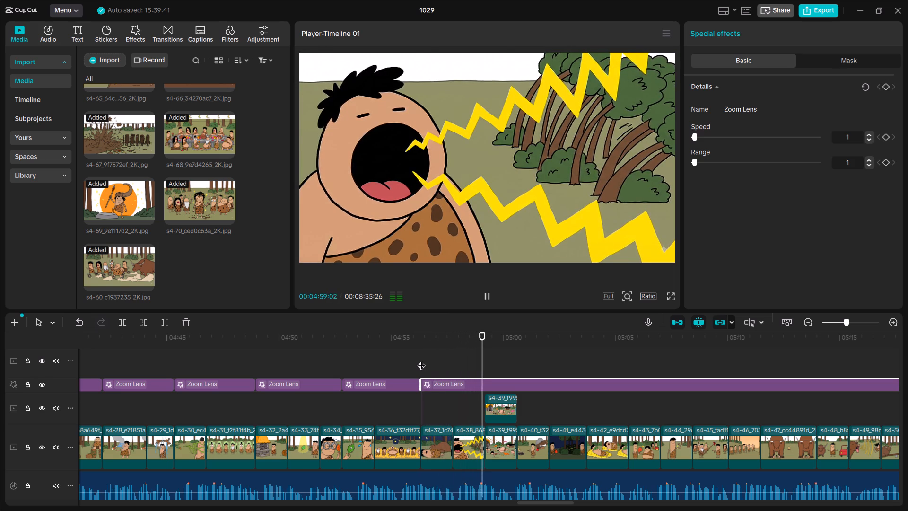
pyautogui.press('space')
pyautogui.press('space')
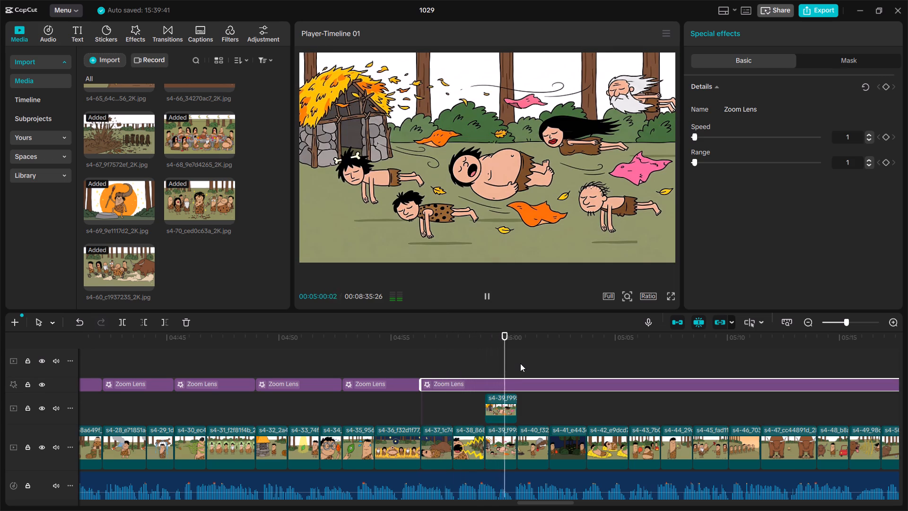
pyautogui.press('space')
pyautogui.click(516, 361)
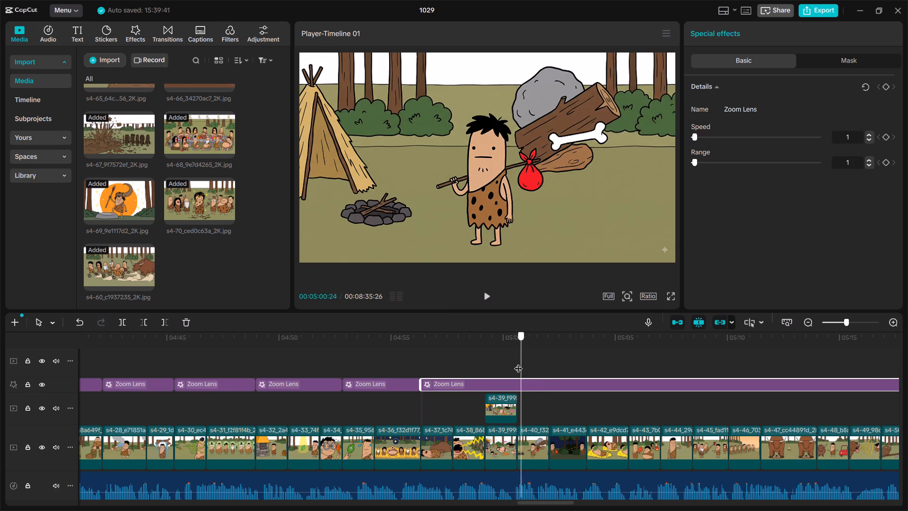
pyautogui.hotkey('ctrl', 'b')
# Split the remaining long Zoom Lens effect at the start of s4-43.
pyautogui.press('space')
pyautogui.hscroll(-1, 517, 363)
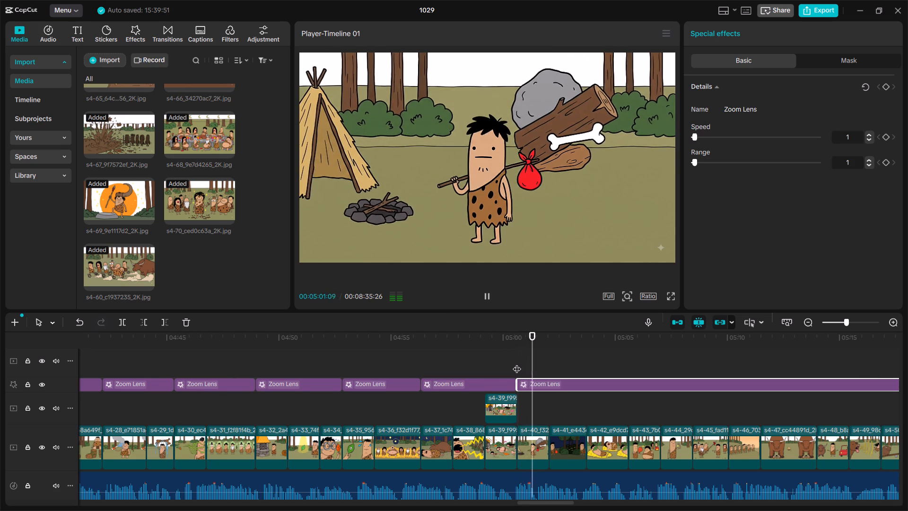
pyautogui.hscroll(-1, 517, 363)
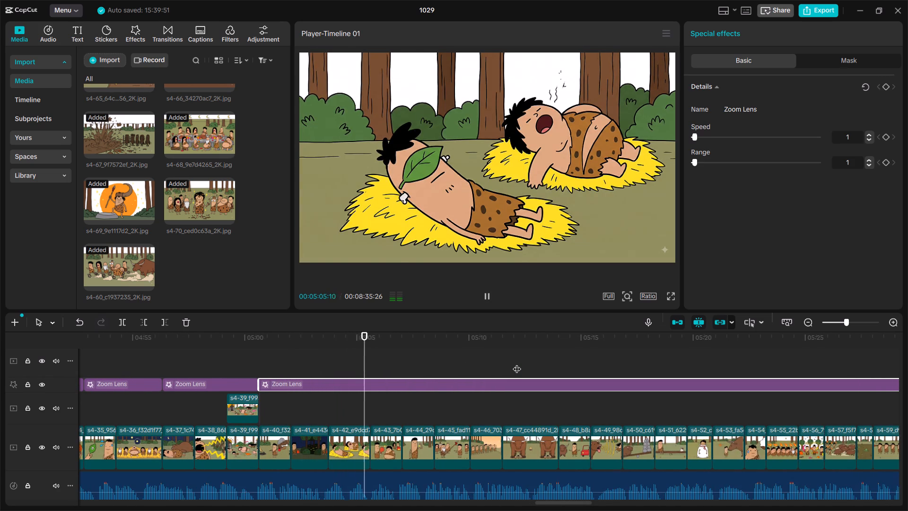
pyautogui.press('space')
pyautogui.moveTo(374, 361); pyautogui.dragTo(368, 361)
pyautogui.hotkey('ctrl', 'b')
# Split the remaining long Zoom Lens effect at the start of s4-46.
pyautogui.press('space')
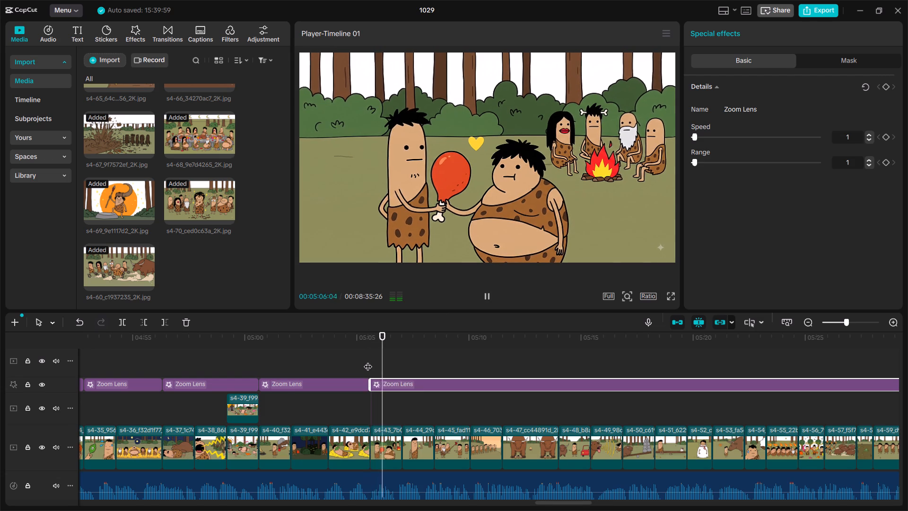
pyautogui.hscroll(-1, 368, 361)
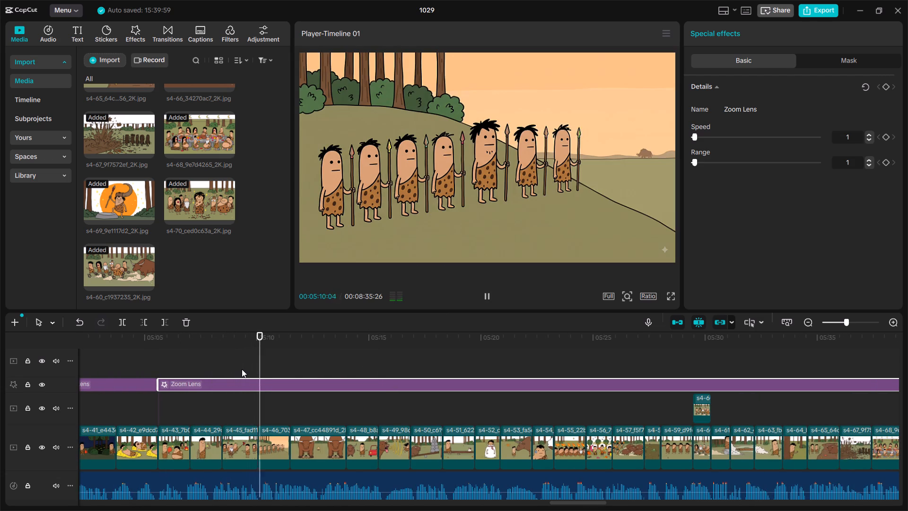
pyautogui.press('space')
pyautogui.moveTo(264, 356); pyautogui.dragTo(256, 355)
pyautogui.hotkey('ctrl', 'b')
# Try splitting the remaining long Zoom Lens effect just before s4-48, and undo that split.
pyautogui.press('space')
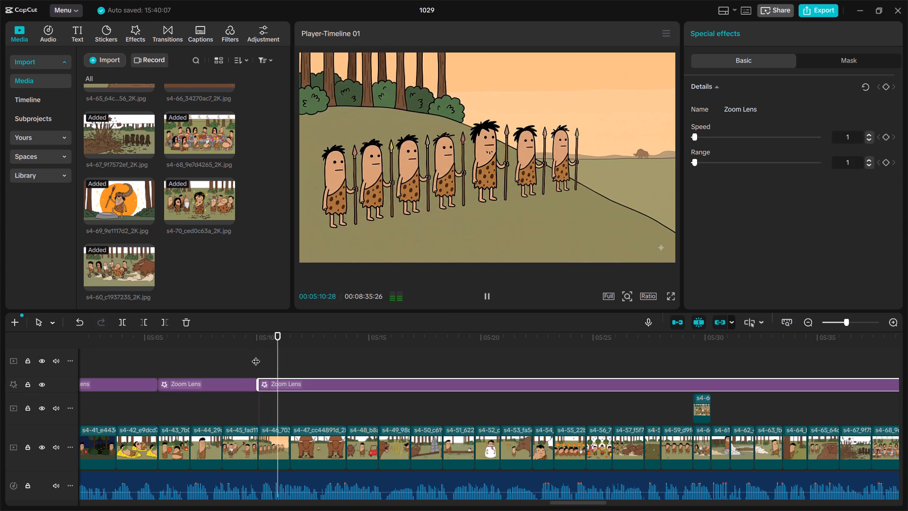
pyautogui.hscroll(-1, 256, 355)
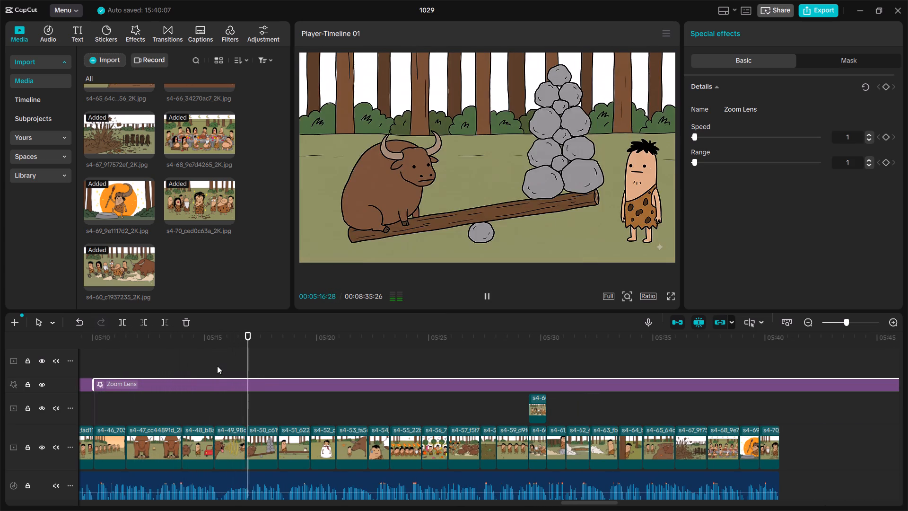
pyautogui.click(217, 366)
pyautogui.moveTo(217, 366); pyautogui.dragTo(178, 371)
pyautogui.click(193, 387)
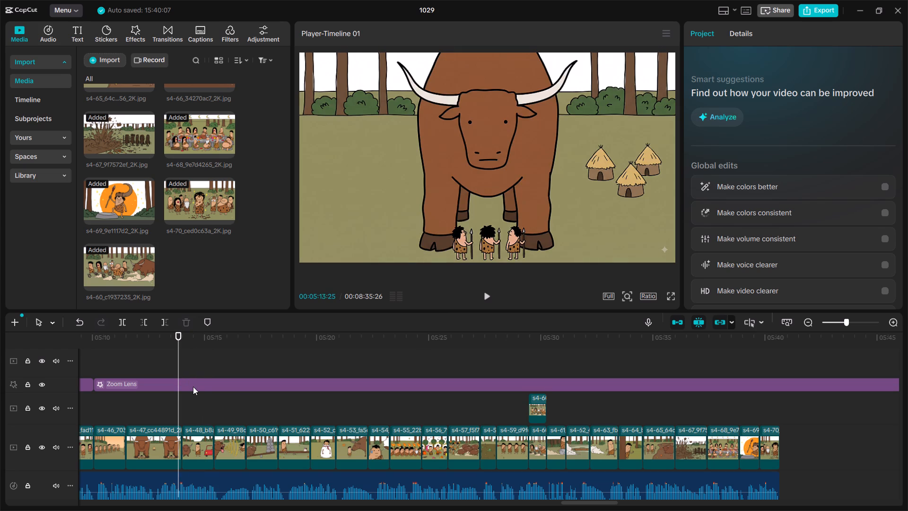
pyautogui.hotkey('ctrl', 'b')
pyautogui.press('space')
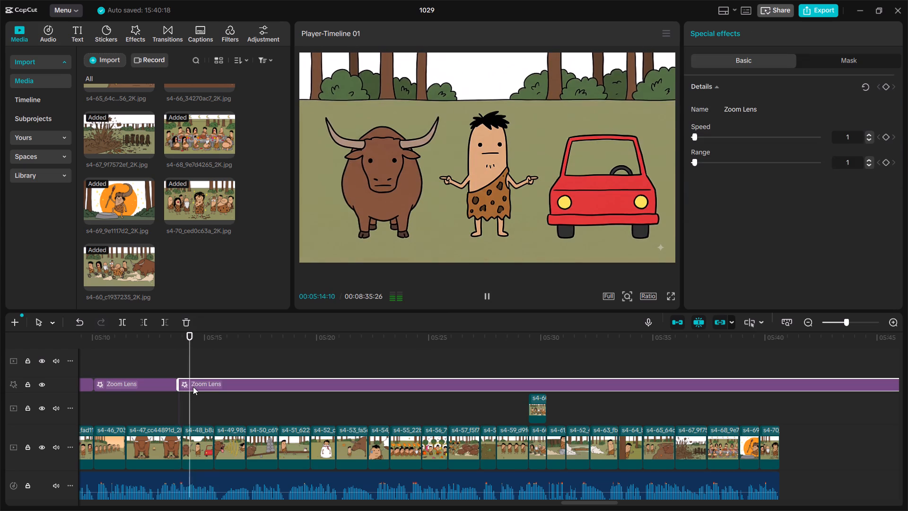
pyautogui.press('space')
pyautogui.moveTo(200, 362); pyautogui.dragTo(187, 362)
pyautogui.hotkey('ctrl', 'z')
# Split the remaining long Zoom Lens effect exactly where s4-48 begins.
pyautogui.moveTo(187, 362); pyautogui.dragTo(183, 362)
pyautogui.hotkey('ctrl', 'b')
# Split the remaining long Zoom Lens effect at the start of s4-51.
pyautogui.press('space')
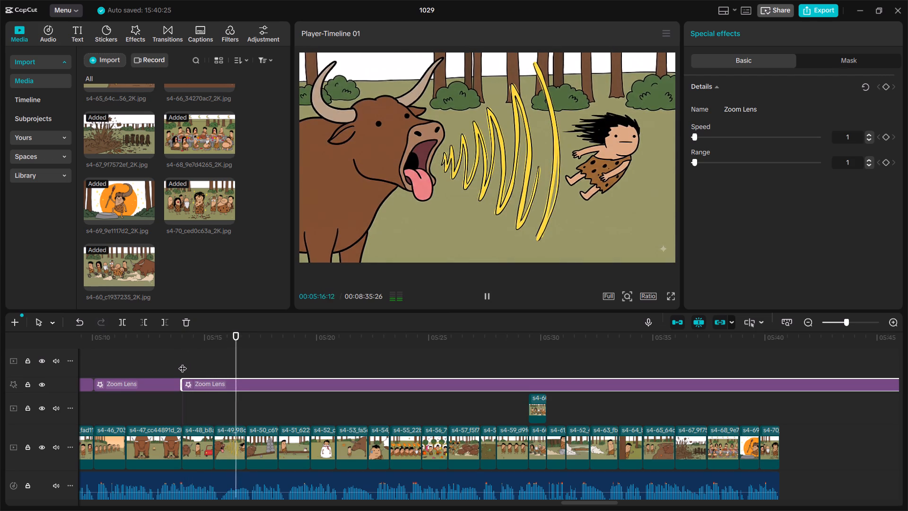
pyautogui.press('space')
pyautogui.press('space')
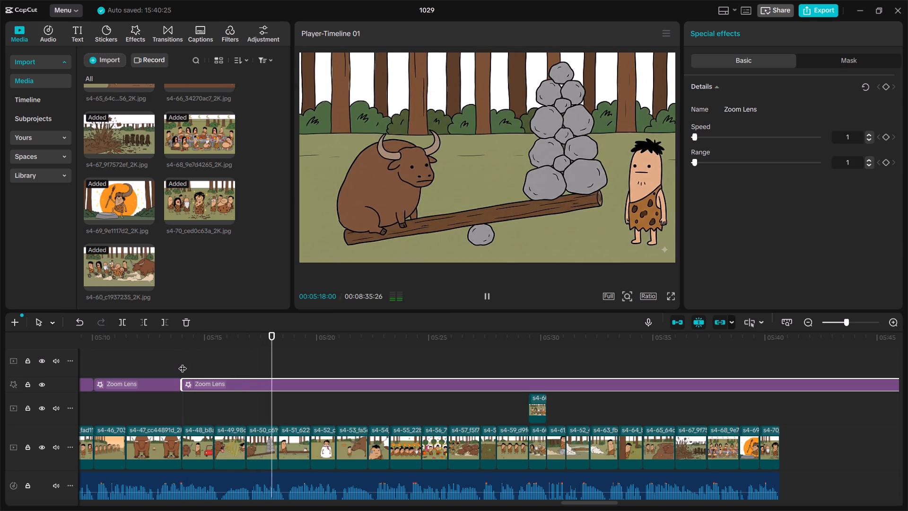
pyautogui.press('space')
pyautogui.moveTo(277, 358); pyautogui.dragTo(281, 360)
pyautogui.hotkey('ctrl', 'b')
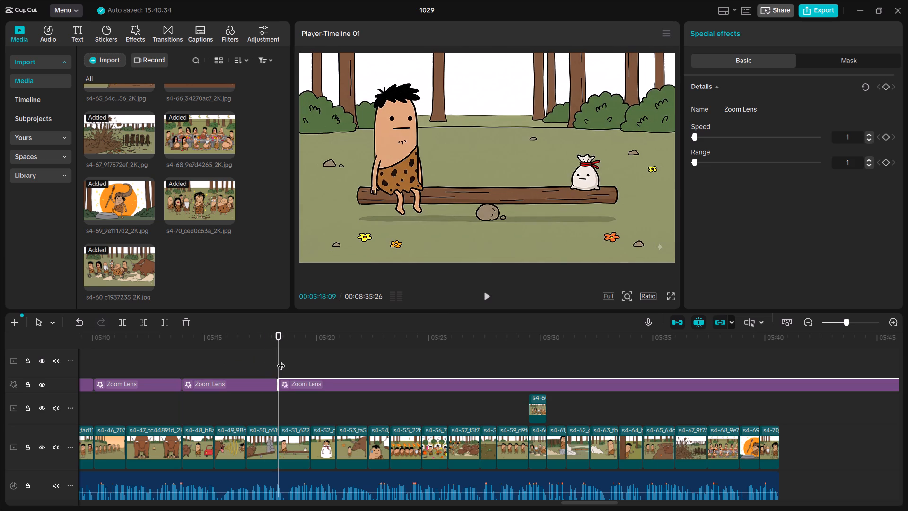
# Split the remaining long Zoom Lens effect at the start of s4-55.
pyautogui.press('space')
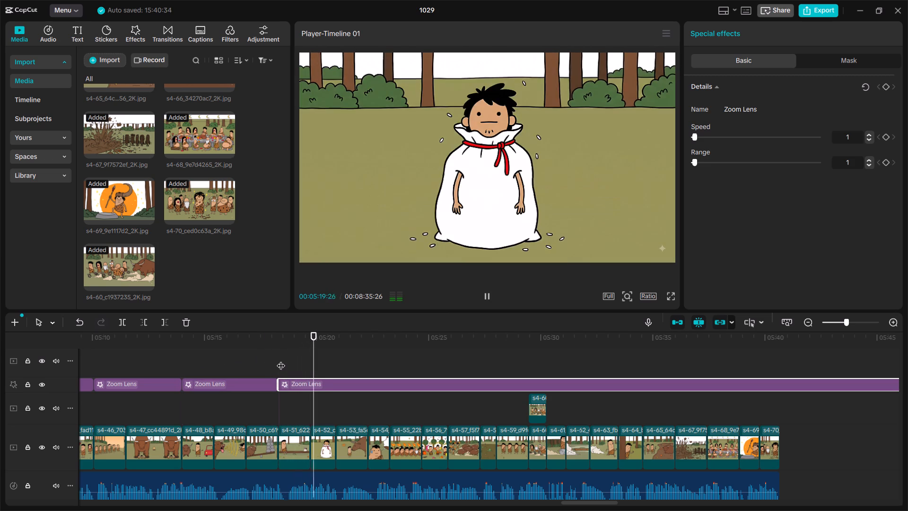
pyautogui.press('space')
pyautogui.press('space')
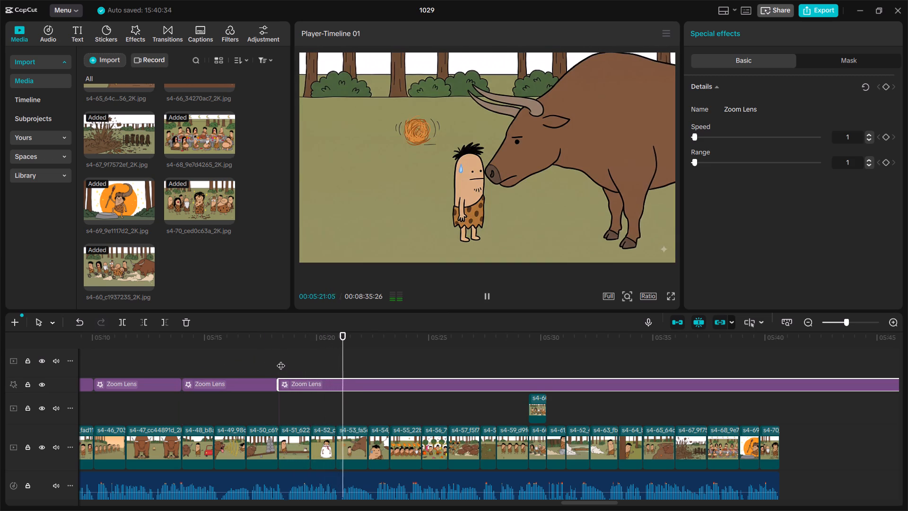
pyautogui.press('space')
pyautogui.press('space')
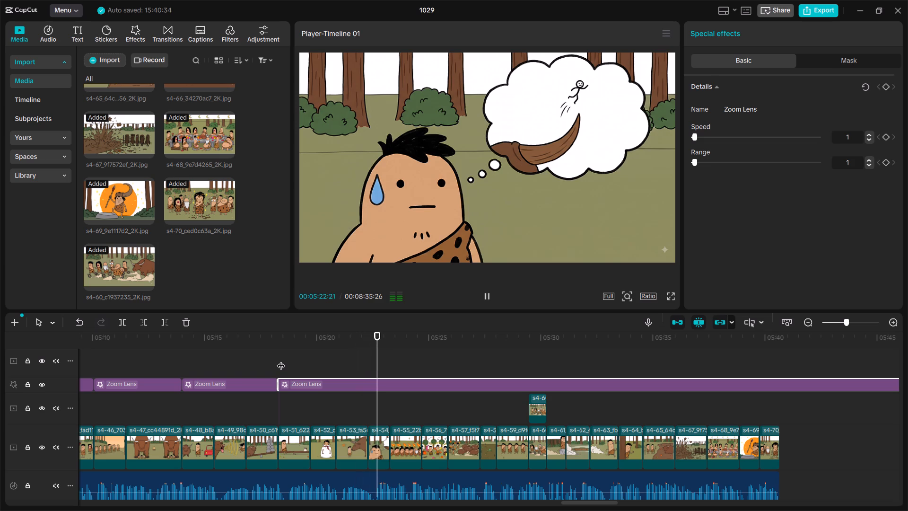
pyautogui.press('space')
pyautogui.press('space')
pyautogui.press('space')
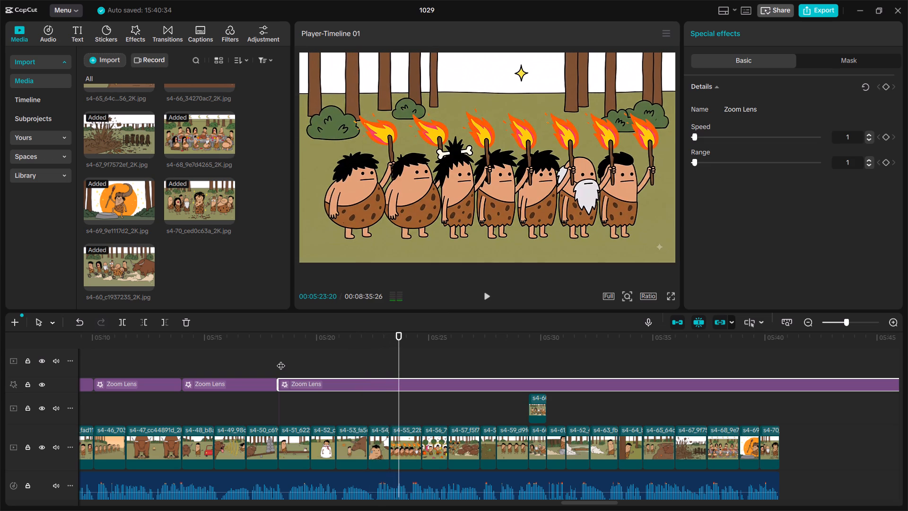
pyautogui.moveTo(399, 355); pyautogui.dragTo(390, 355)
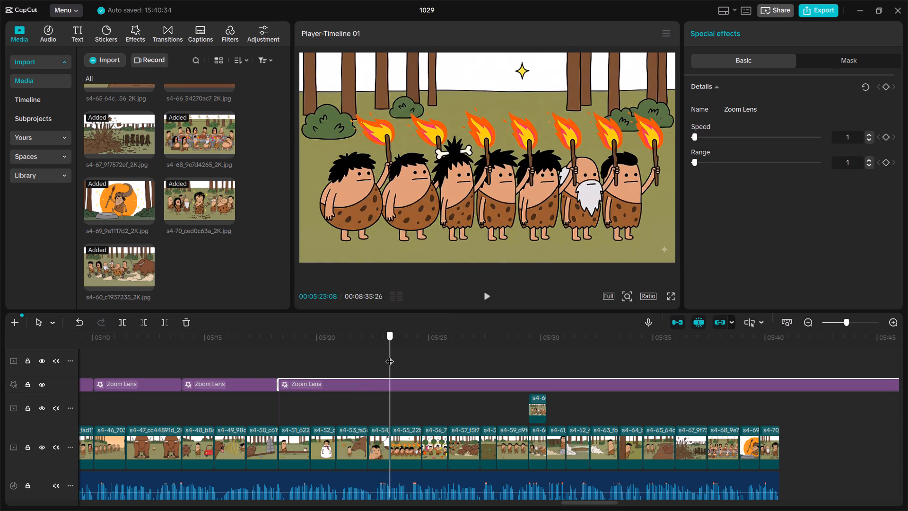
pyautogui.moveTo(390, 355); pyautogui.dragTo(390, 356)
pyautogui.hotkey('ctrl', 'b')
# Split the remaining long Zoom Lens effect at the start of s4-59.
pyautogui.press('space')
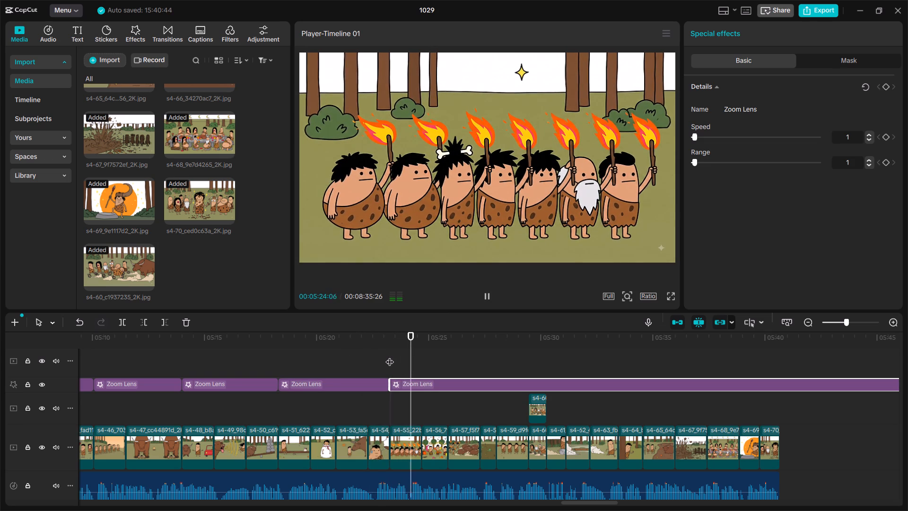
pyautogui.press('space')
pyautogui.press('space')
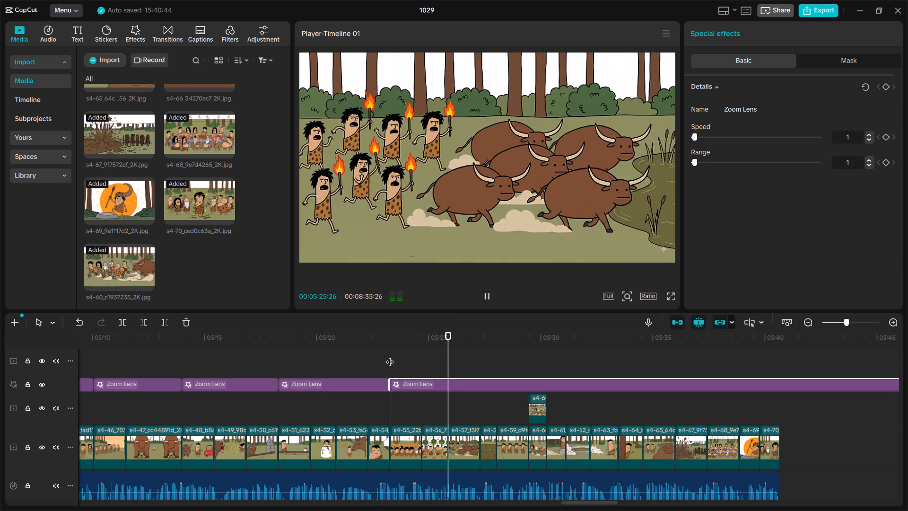
pyautogui.press('space')
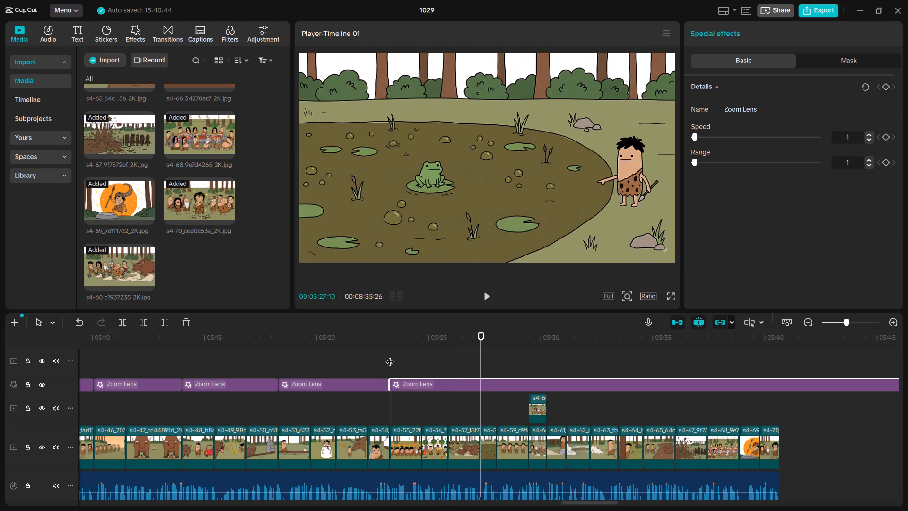
pyautogui.moveTo(480, 359); pyautogui.dragTo(495, 360)
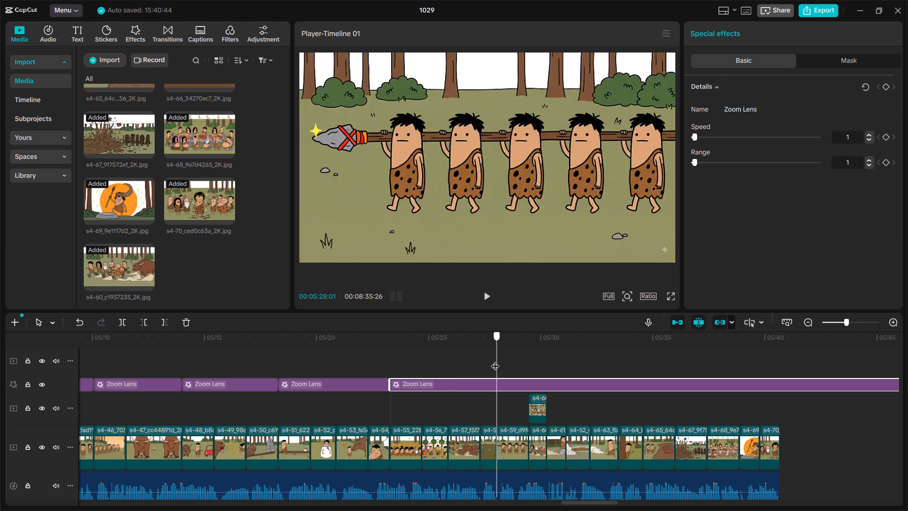
pyautogui.moveTo(495, 360); pyautogui.dragTo(469, 362)
pyautogui.press('space')
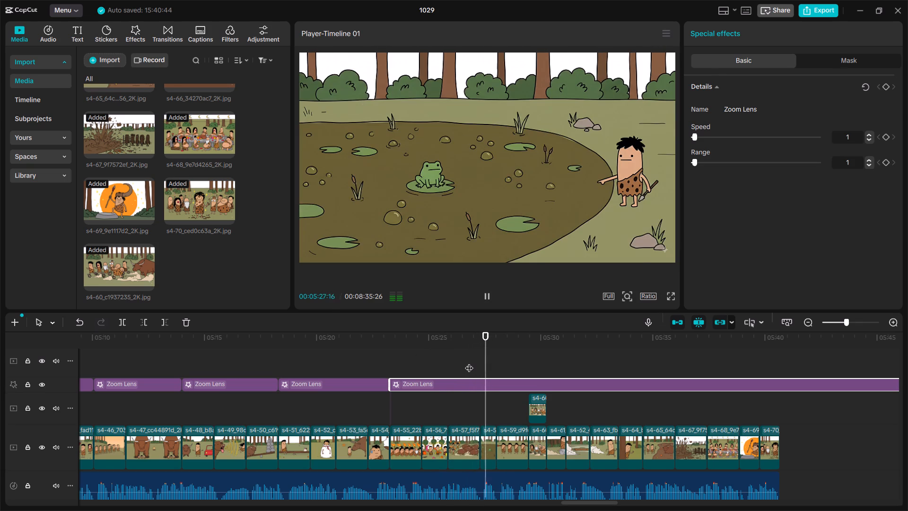
pyautogui.press('space')
pyautogui.click(493, 357)
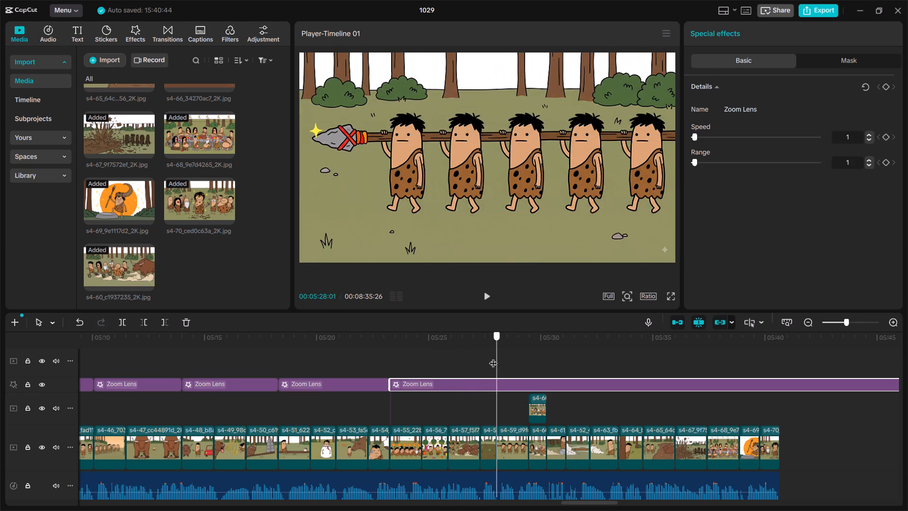
pyautogui.hotkey('ctrl', 'b')
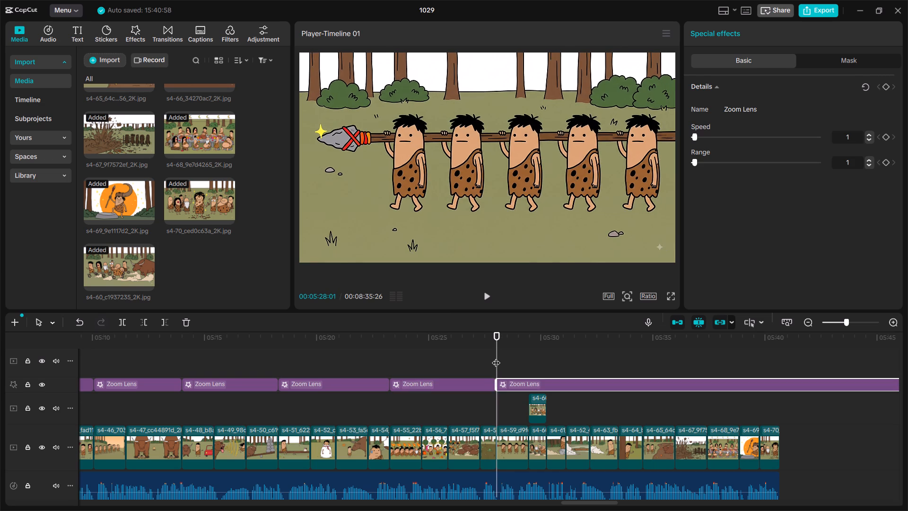
# Split the remaining long Zoom Lens effect at the start of s4-63.
pyautogui.press('space')
pyautogui.hscroll(-1, 496, 357)
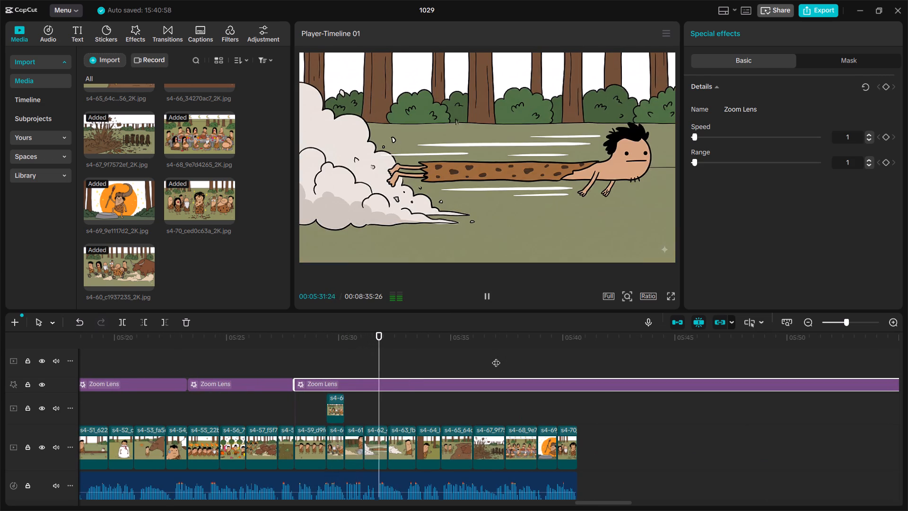
pyautogui.press('space')
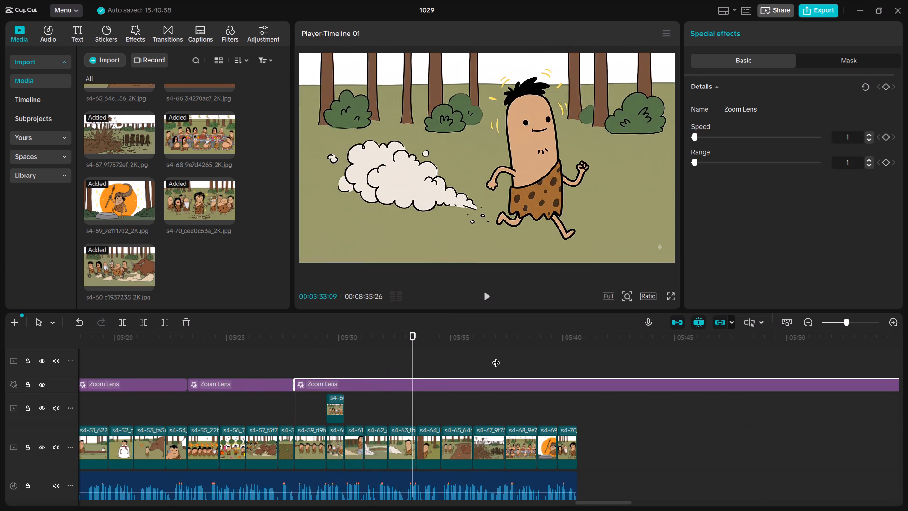
pyautogui.moveTo(414, 356); pyautogui.dragTo(384, 360)
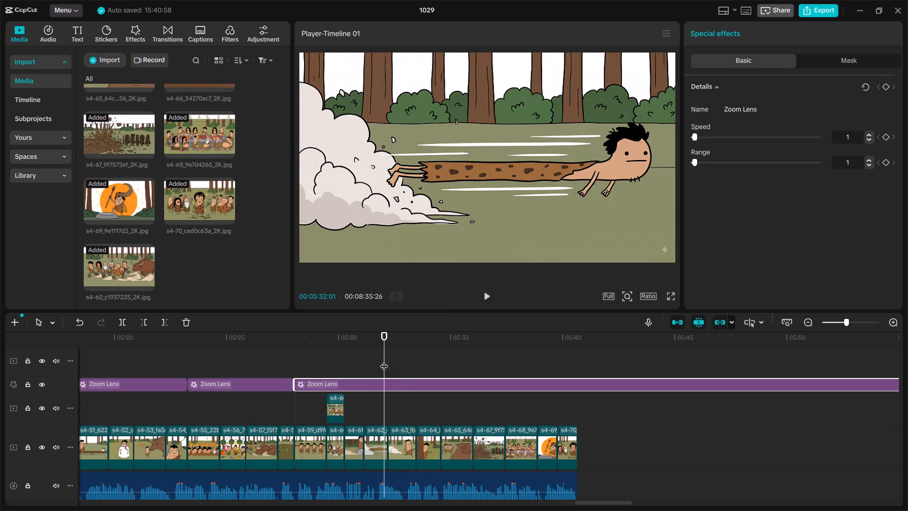
pyautogui.moveTo(384, 360); pyautogui.dragTo(389, 360)
pyautogui.hotkey('ctrl', 'b')
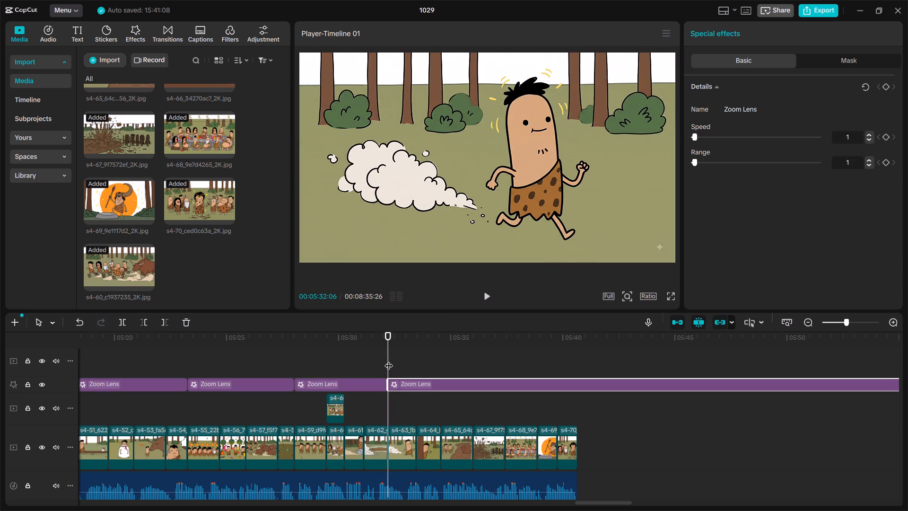
# Split the remaining long Zoom Lens effect at the start of s4-67.
pyautogui.press('space')
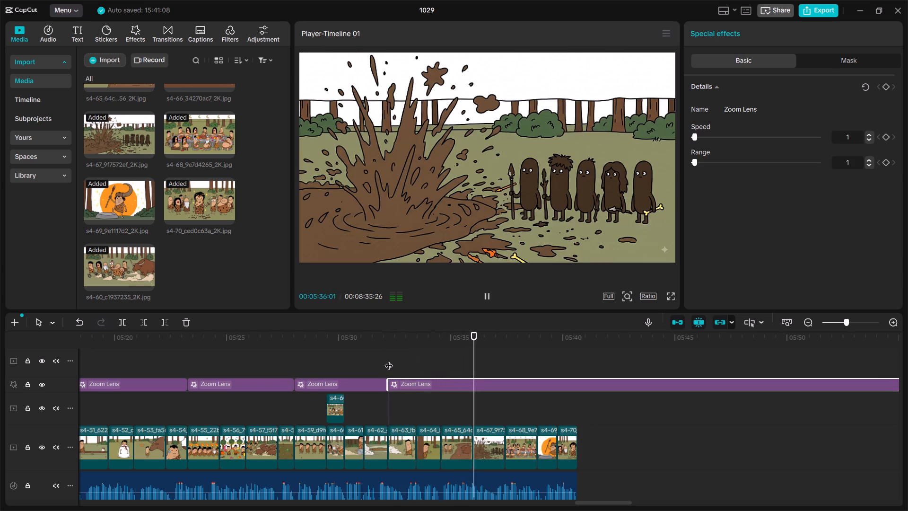
pyautogui.press('space')
pyautogui.press('space')
pyautogui.press('space')
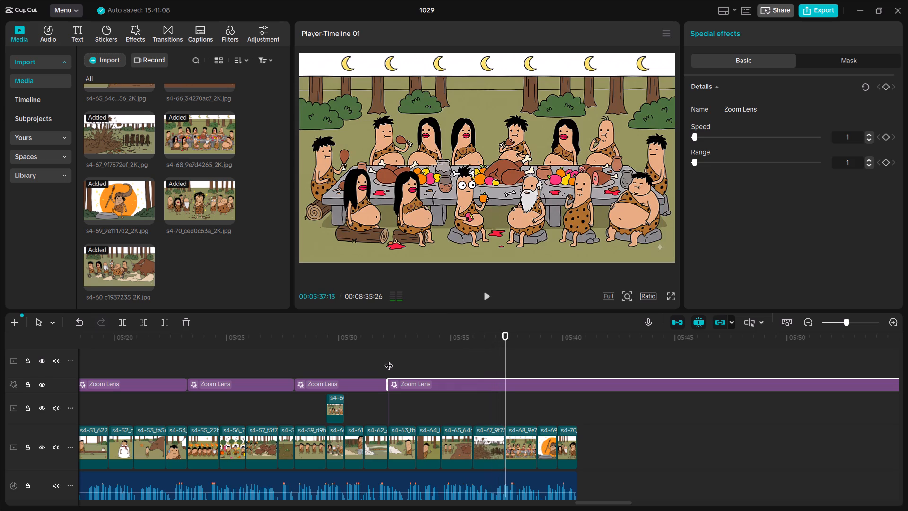
pyautogui.moveTo(509, 349); pyautogui.dragTo(471, 355)
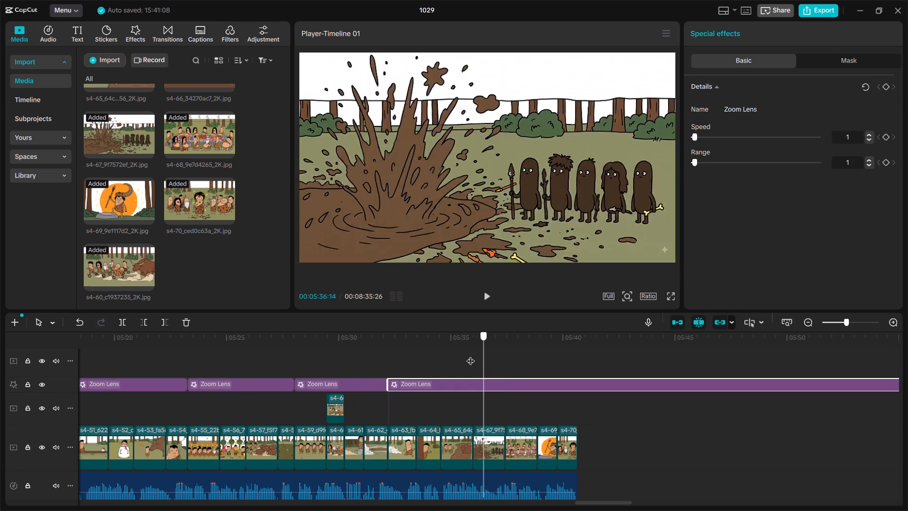
pyautogui.moveTo(471, 355); pyautogui.dragTo(472, 357)
pyautogui.hotkey('ctrl', 'b')
pyautogui.press('space')
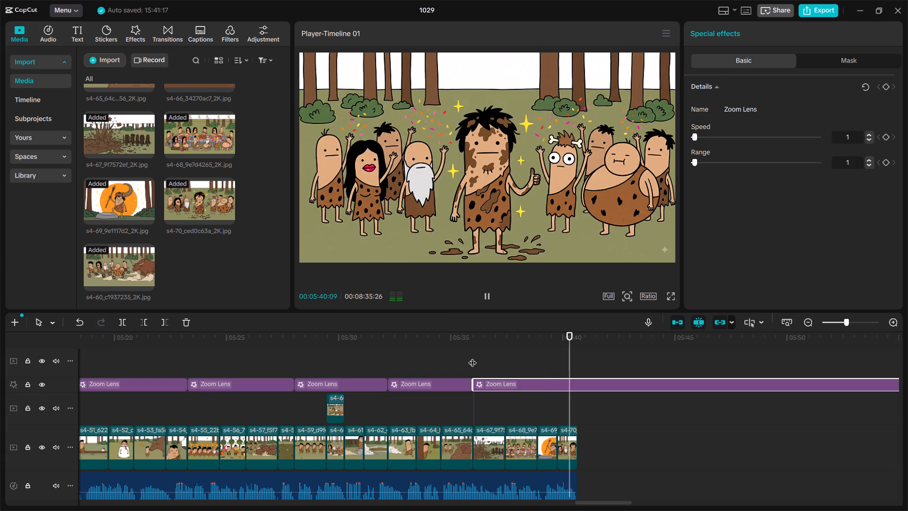
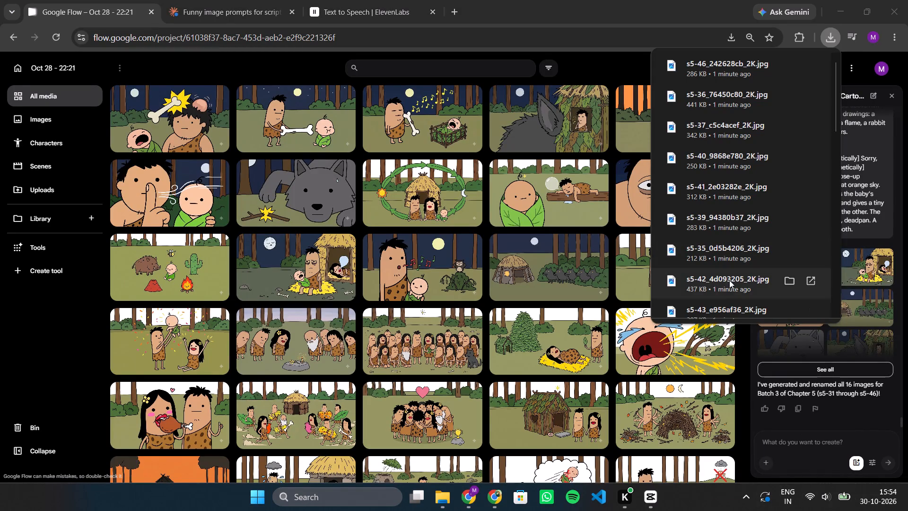
# Switch the Wi-Fi connection from Redmi K50i to the iPhone hotspot, keeping automatic connection enabled.
pyautogui.click(812, 498)
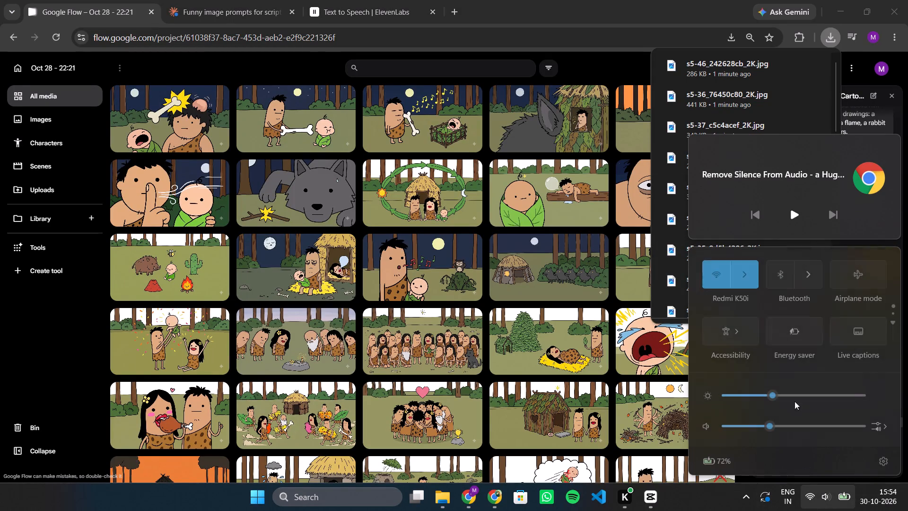
pyautogui.click(742, 284)
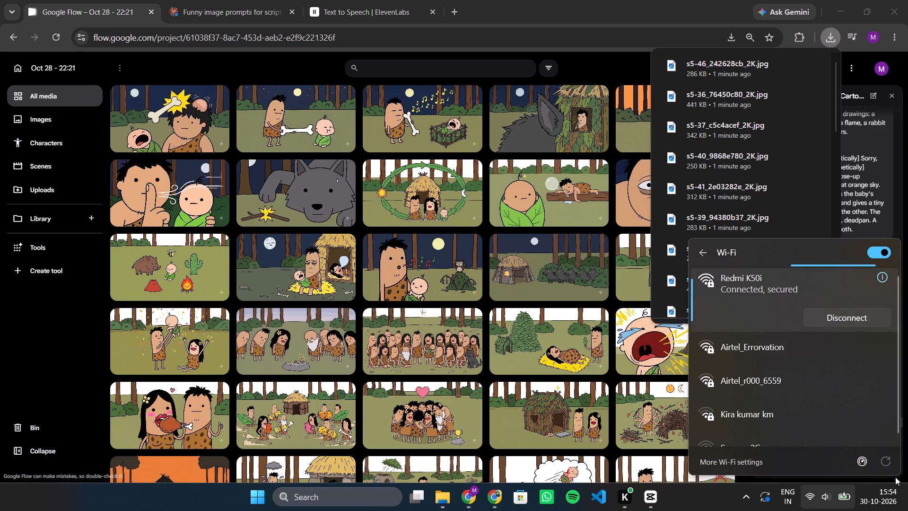
pyautogui.click(771, 339)
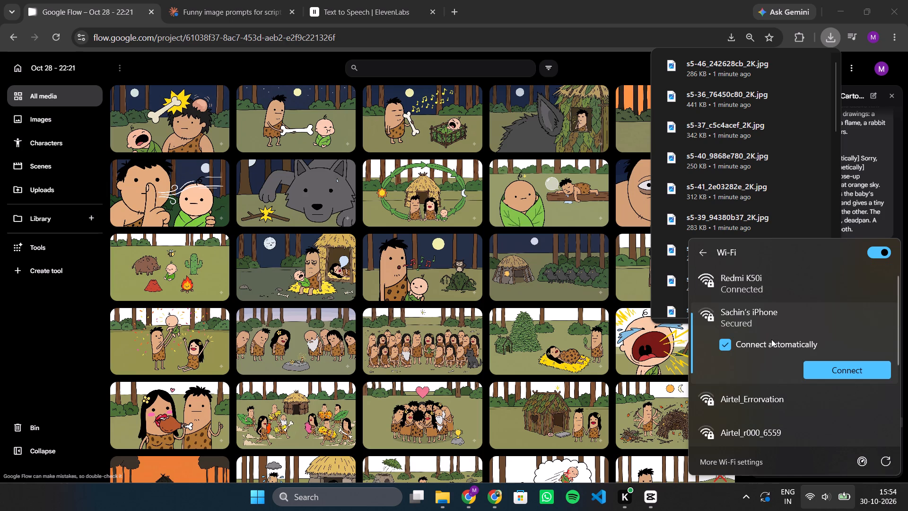
pyautogui.click(848, 369)
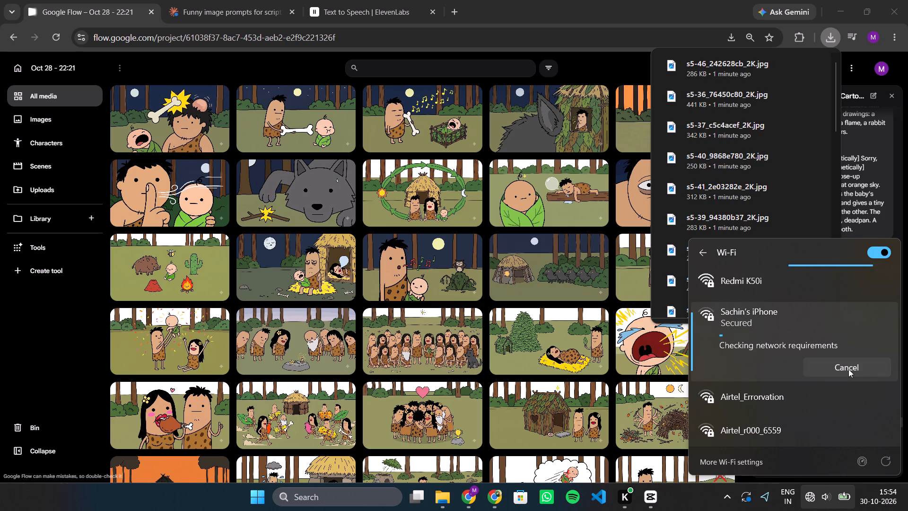
pyautogui.click(592, 63)
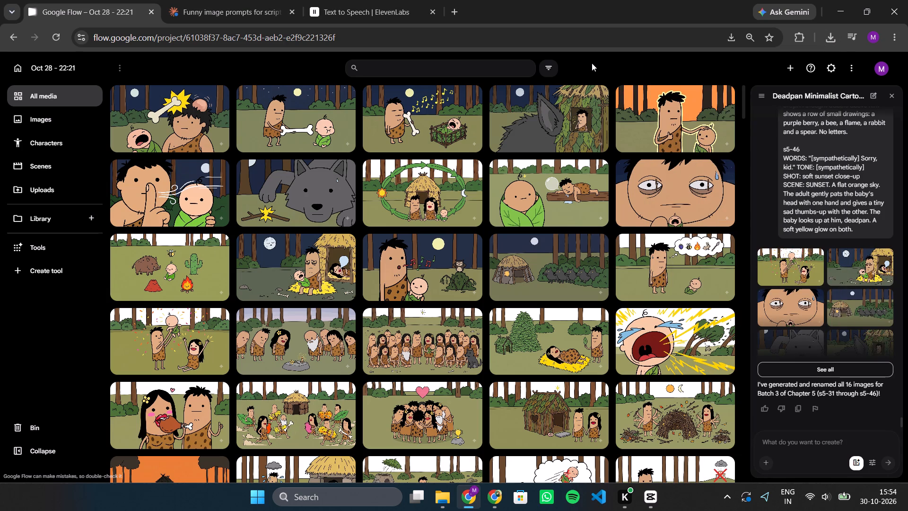
# In File Explorer's Downloads folder, cut all of today's JPG images, leaving out the two ElevenLabs audio files.
pyautogui.click(447, 492)
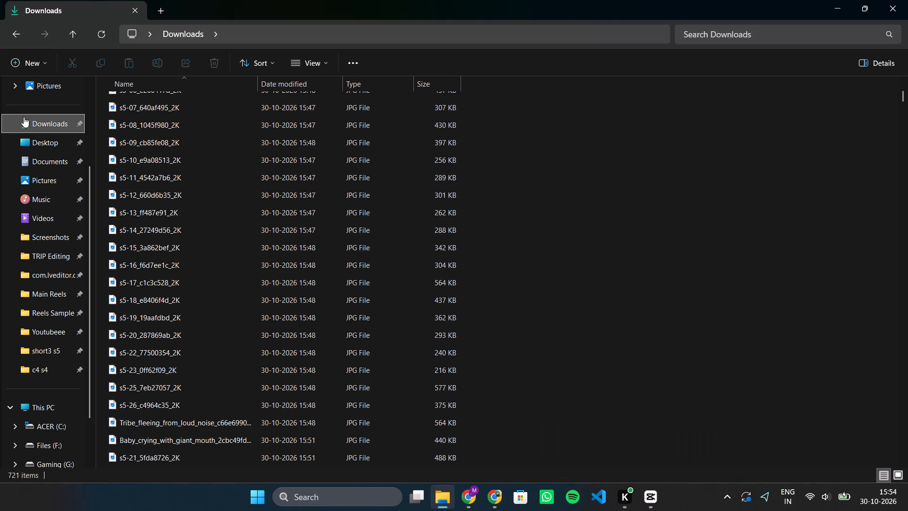
pyautogui.click(31, 120)
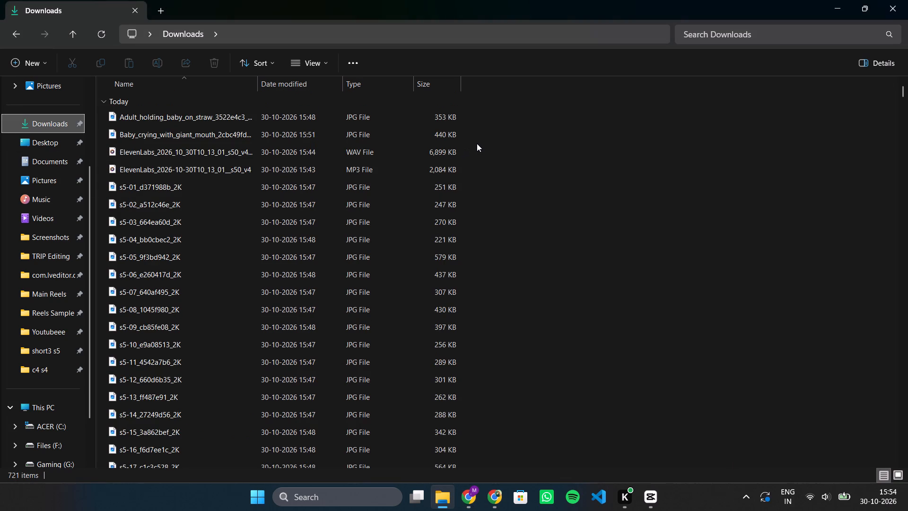
pyautogui.click(120, 101)
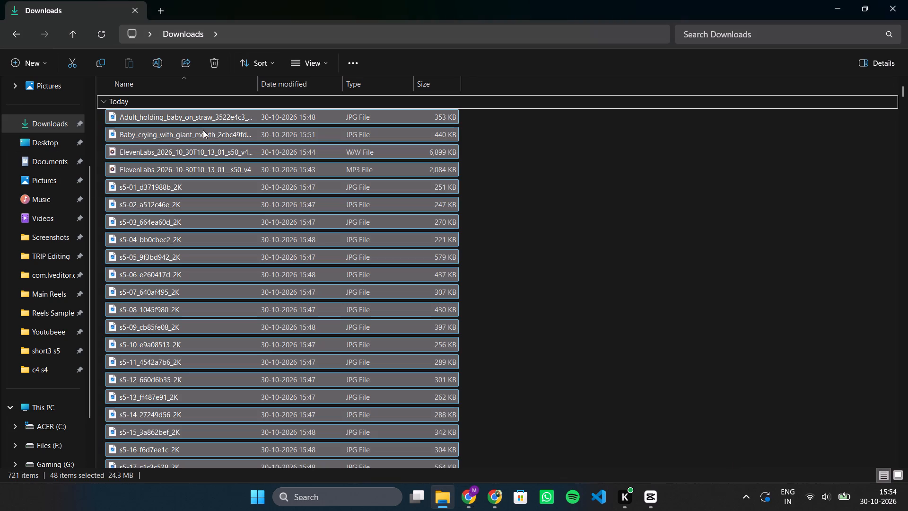
pyautogui.keyDown('ctrl'); pyautogui.click(221, 150); pyautogui.keyUp('ctrl')
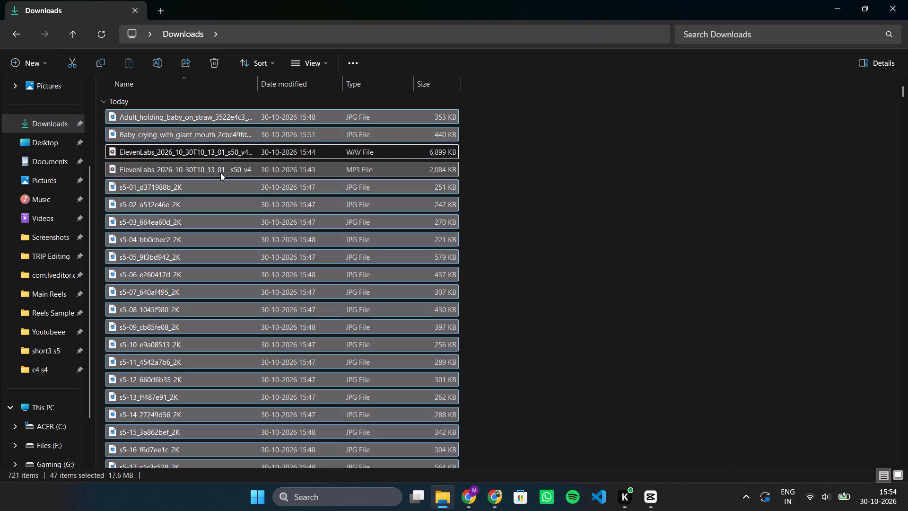
pyautogui.keyDown('ctrl'); pyautogui.click(220, 173); pyautogui.keyUp('ctrl')
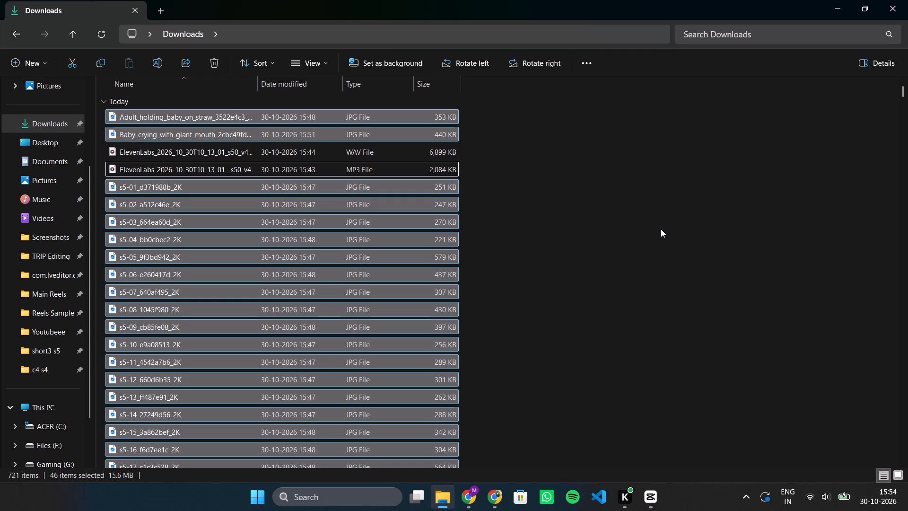
pyautogui.hotkey('ctrl', 'x')
pyautogui.scroll(-8, 456, 227)
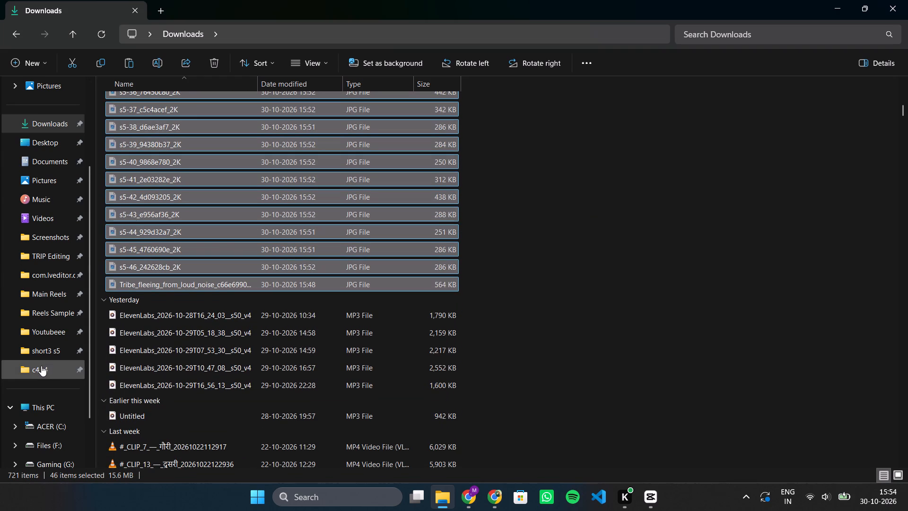
# Paste the selected chapter 5 images from Downloads into the c4 s5 folder inside Youtubeee.
pyautogui.click(57, 327)
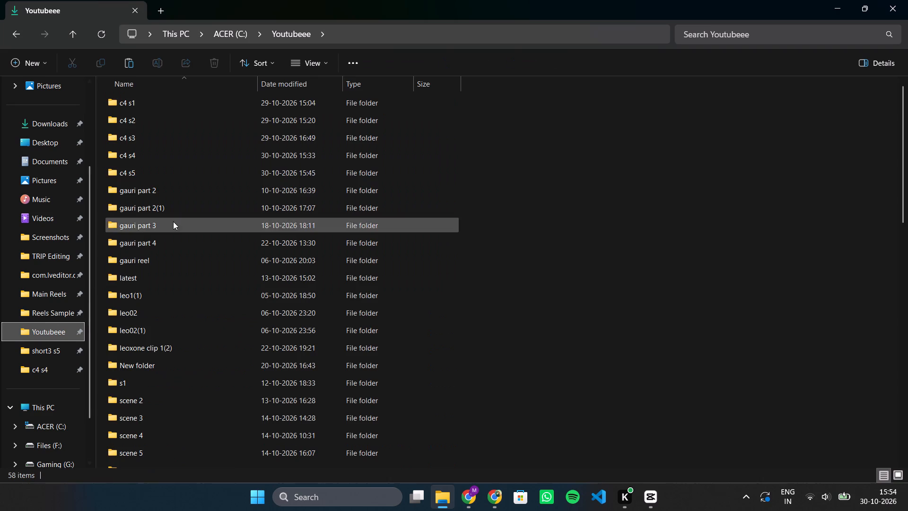
pyautogui.doubleClick(146, 166)
pyautogui.hotkey('ctrl', 'v')
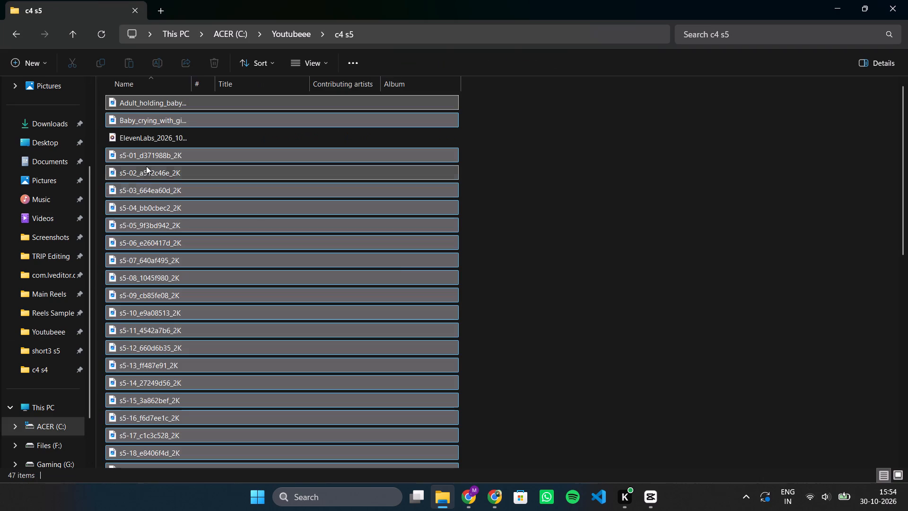
pyautogui.click(723, 374)
# Switch to CapCut and import all images and the ElevenLabs narration from the c4 s5 folder into project 1029.
pyautogui.click(653, 498)
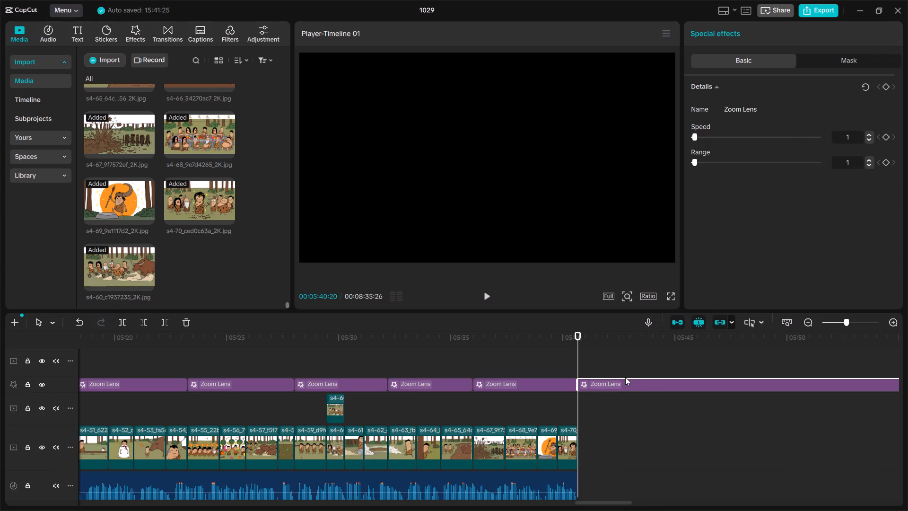
pyautogui.click(106, 58)
pyautogui.click(127, 81)
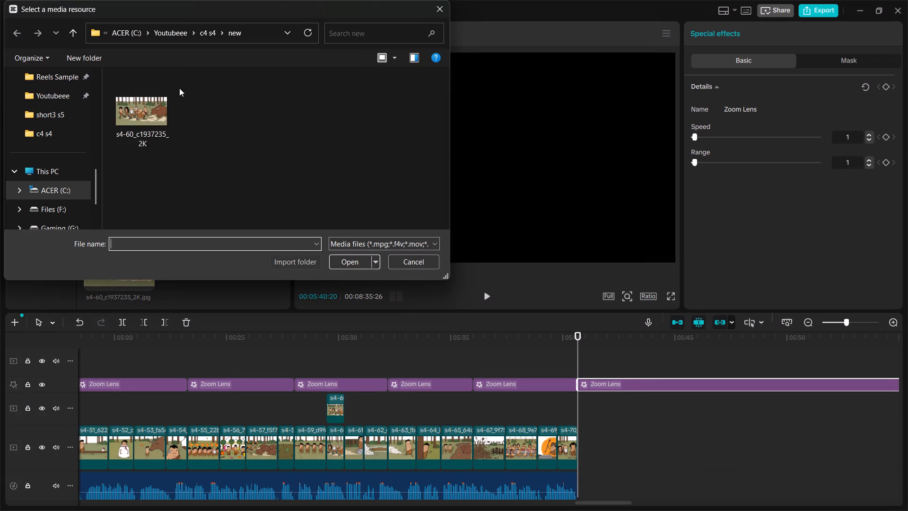
pyautogui.click(172, 31)
pyautogui.doubleClick(131, 167)
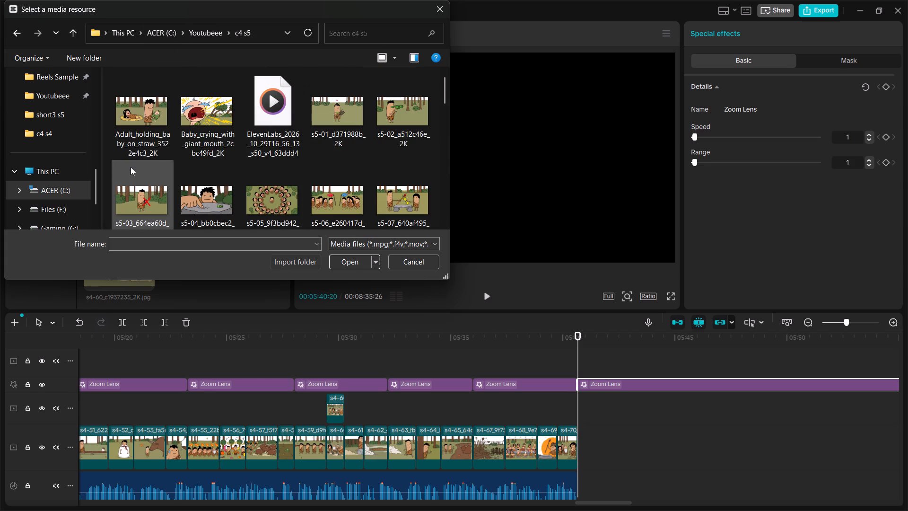
pyautogui.hotkey('ctrl', 'a')
pyautogui.click(344, 260)
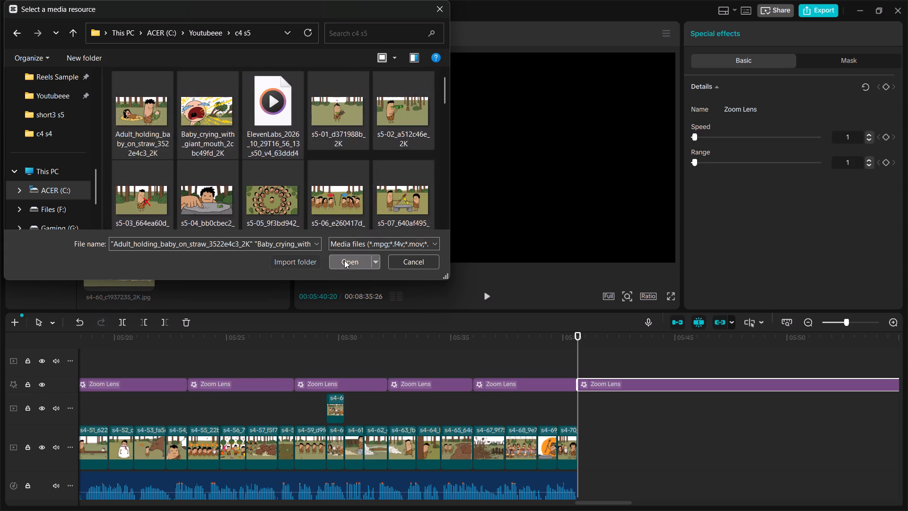
# Add the imported chapter 5 images and narration to the timeline at 00:05:40:20, directly after the s4 clips.
pyautogui.keyDown('ctrl'); pyautogui.scroll(-10, 531, 457); pyautogui.keyUp('ctrl')
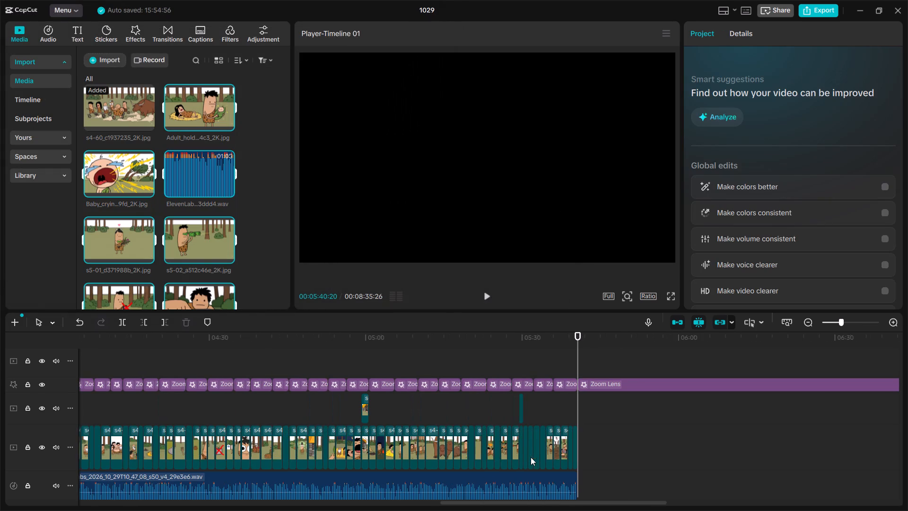
pyautogui.click(225, 251)
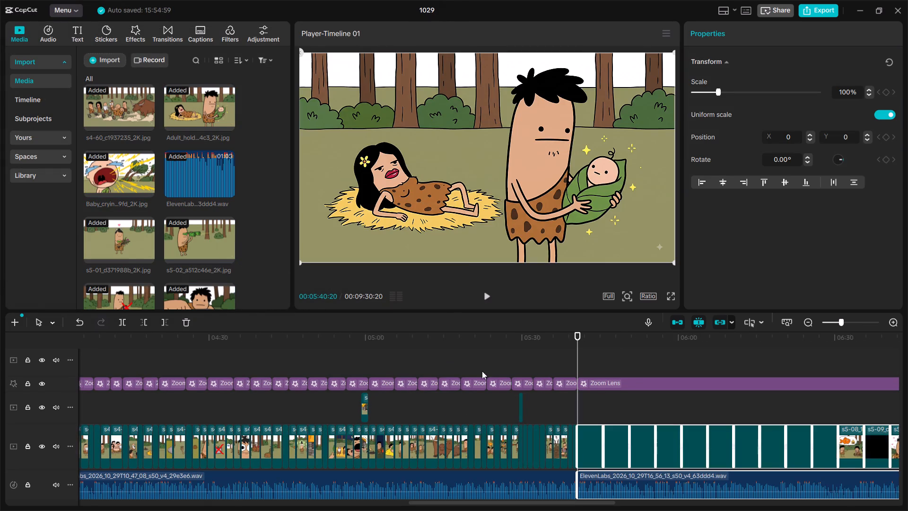
# Shorten all the new chapter 5 image clips together to about 1.3 seconds each, roughly matching the narration's length.
pyautogui.keyDown('ctrl'); pyautogui.scroll(-7, 489, 375); pyautogui.keyUp('ctrl')
pyautogui.hscroll(-2, 489, 375)
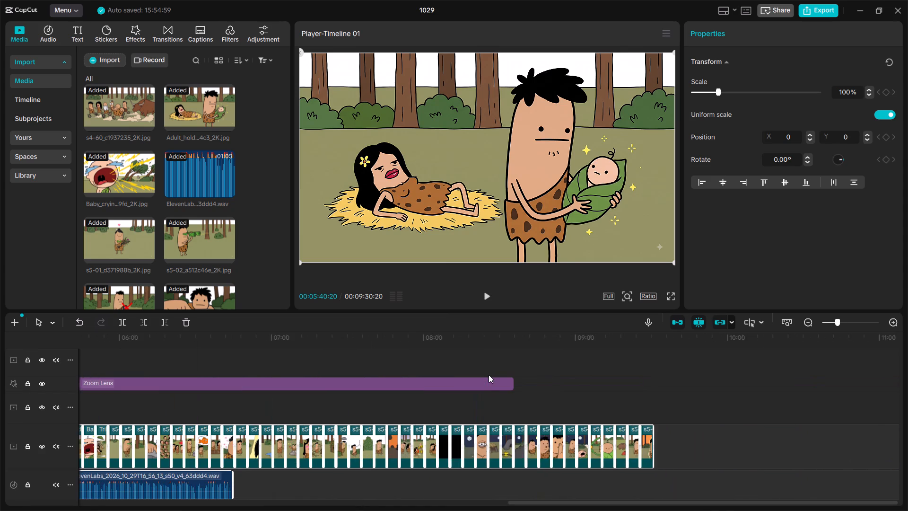
pyautogui.scroll(-1, 489, 375)
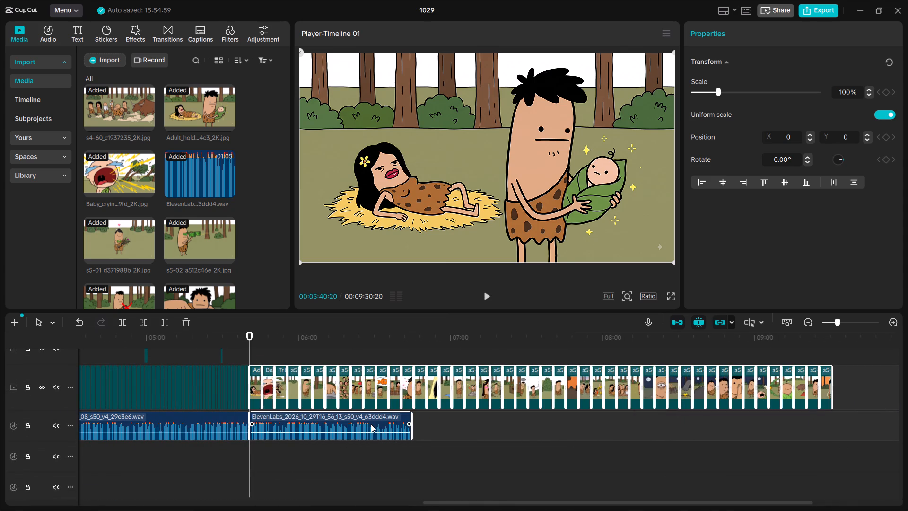
pyautogui.keyDown('ctrl'); pyautogui.click(371, 424); pyautogui.keyUp('ctrl')
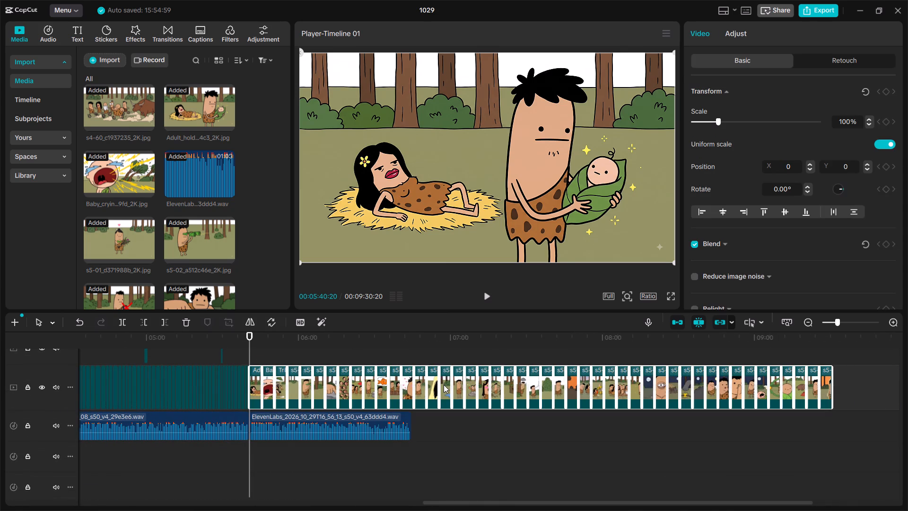
pyautogui.click(444, 385)
pyautogui.click(442, 383)
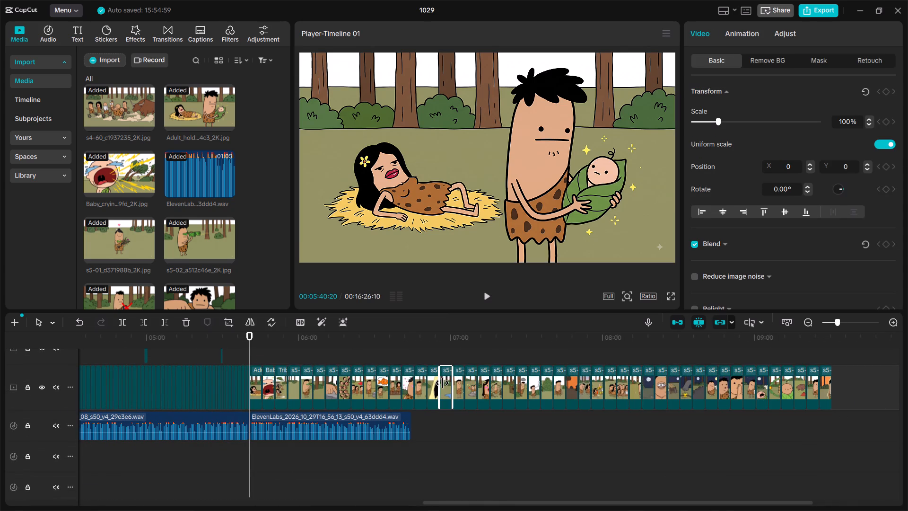
pyautogui.moveTo(854, 383); pyautogui.dragTo(296, 423)
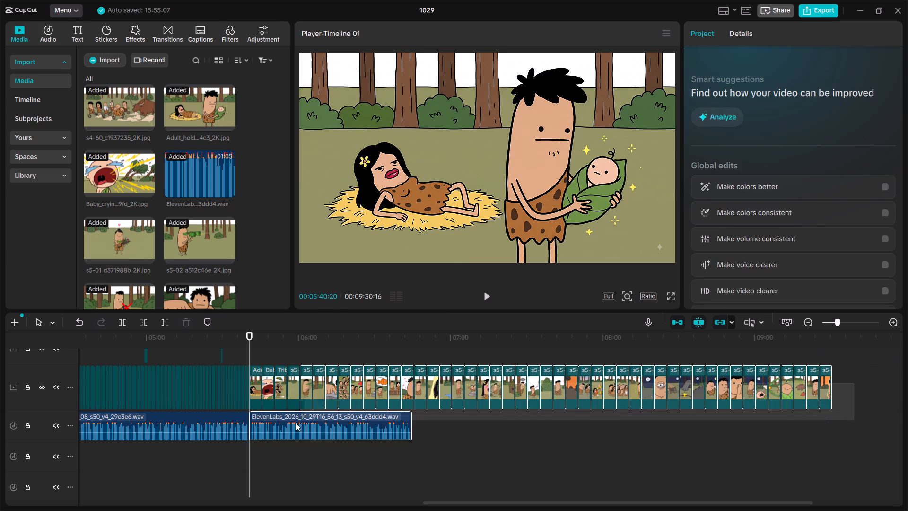
pyautogui.moveTo(296, 423); pyautogui.dragTo(250, 385)
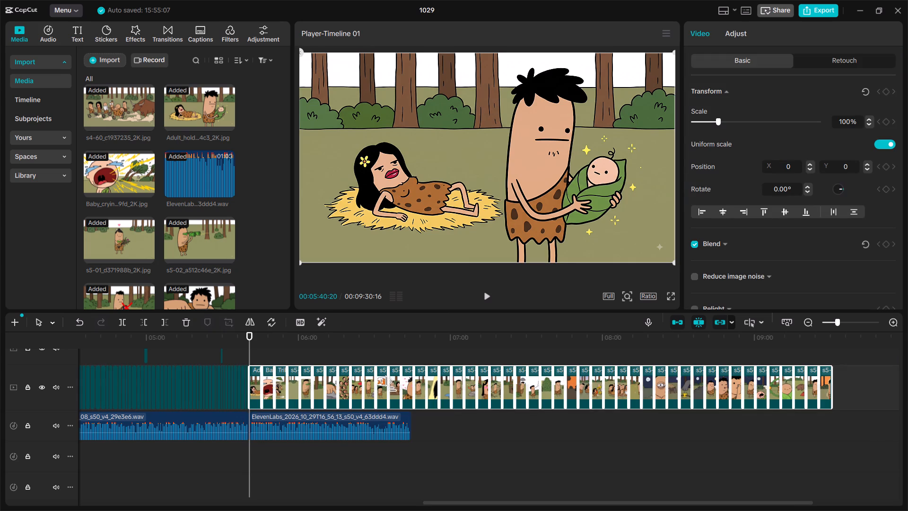
pyautogui.moveTo(391, 386); pyautogui.dragTo(381, 386)
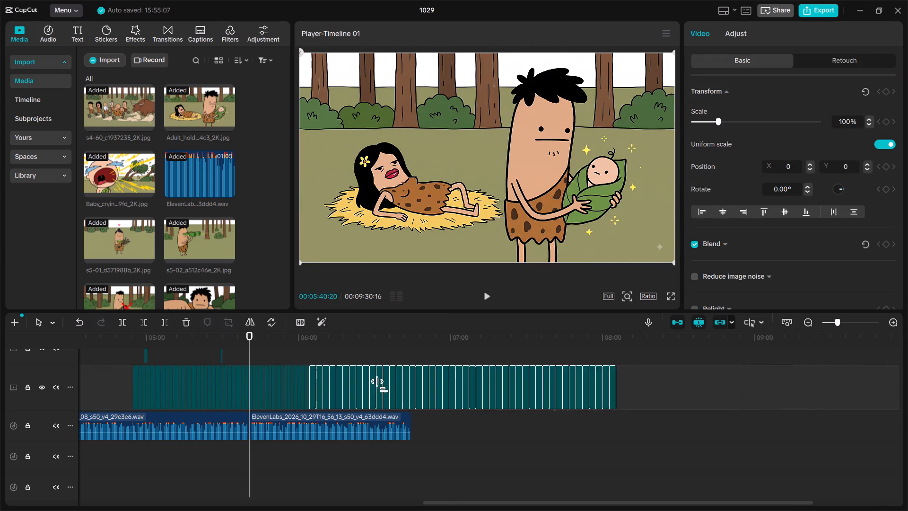
pyautogui.moveTo(381, 386); pyautogui.dragTo(375, 387)
pyautogui.click(374, 392)
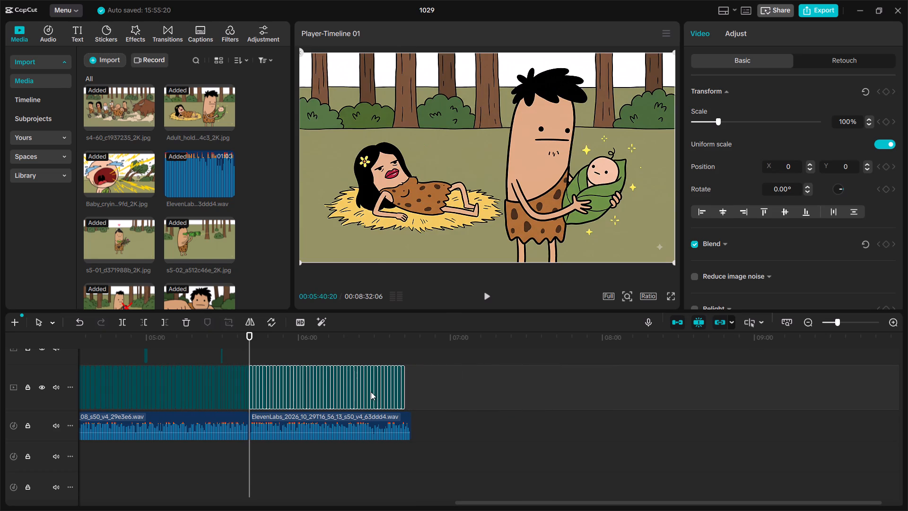
# Move the Adult_holding_baby, Baby_crying and Tribe_fleeing clips onto a track above the main one, starting at about 05:56.
pyautogui.click(286, 349)
pyautogui.keyDown('ctrl'); pyautogui.scroll(13, 286, 349); pyautogui.keyUp('ctrl')
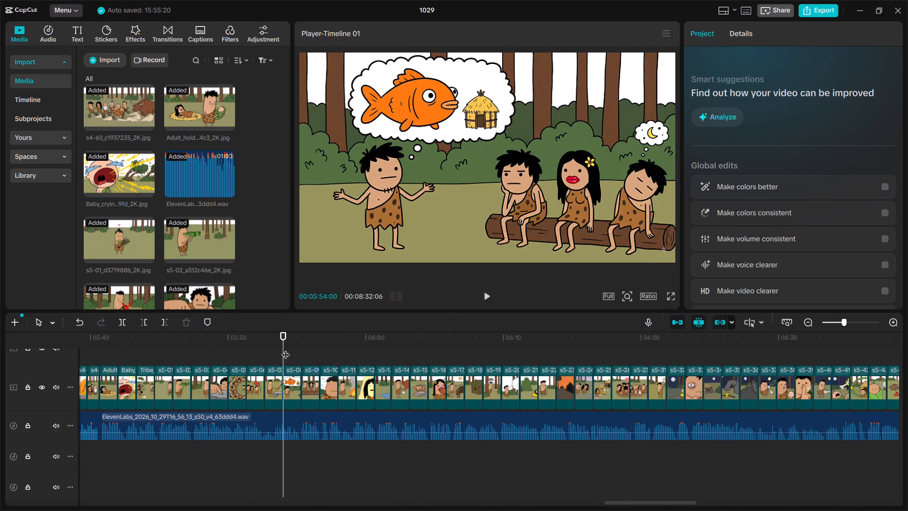
pyautogui.hscroll(1, 286, 349)
pyautogui.keyDown('ctrl'); pyautogui.scroll(8, 286, 349); pyautogui.keyUp('ctrl')
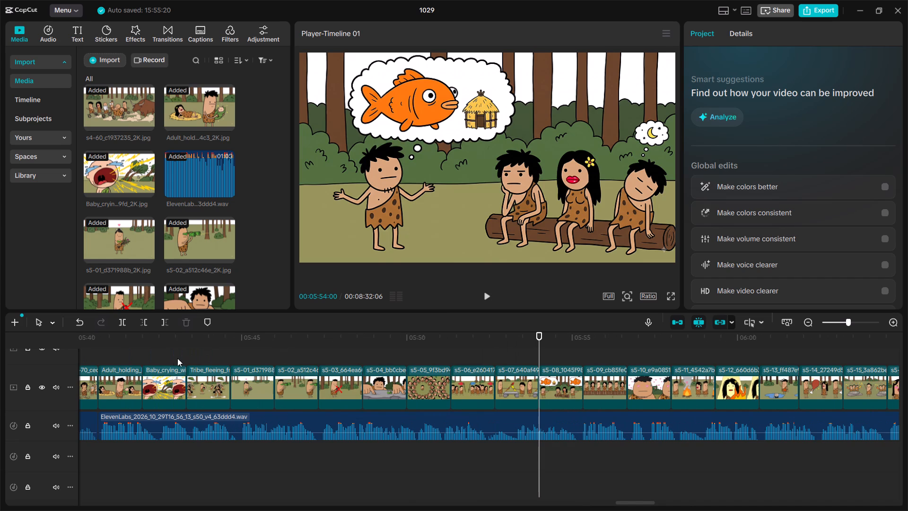
pyautogui.click(161, 355)
pyautogui.moveTo(161, 355); pyautogui.dragTo(227, 354)
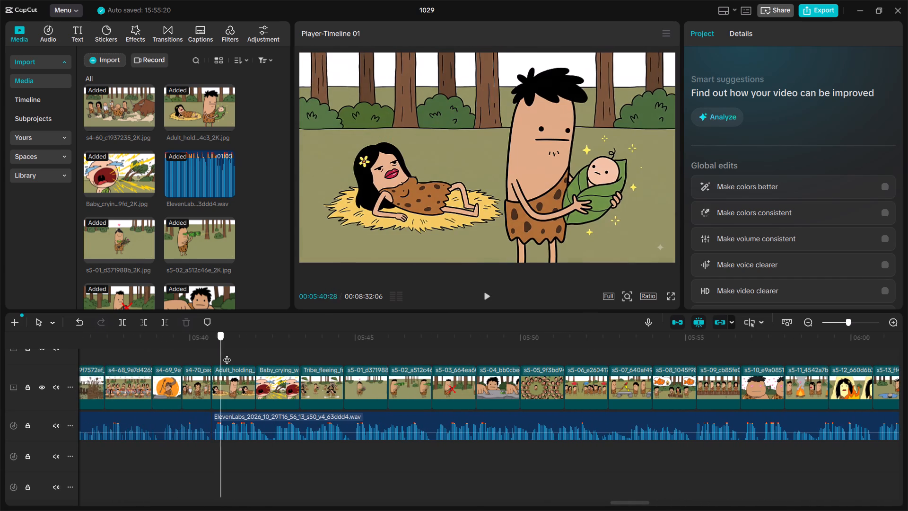
pyautogui.moveTo(227, 354); pyautogui.dragTo(210, 356)
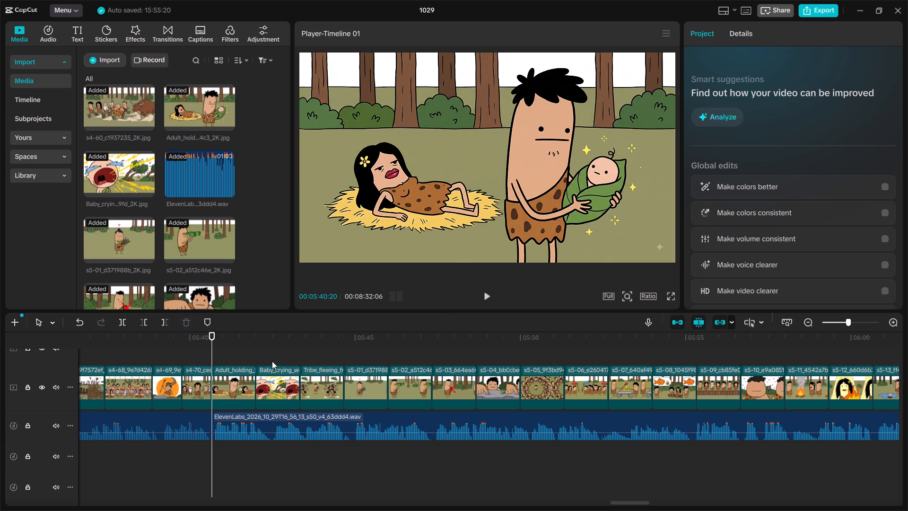
pyautogui.moveTo(235, 357); pyautogui.dragTo(327, 382)
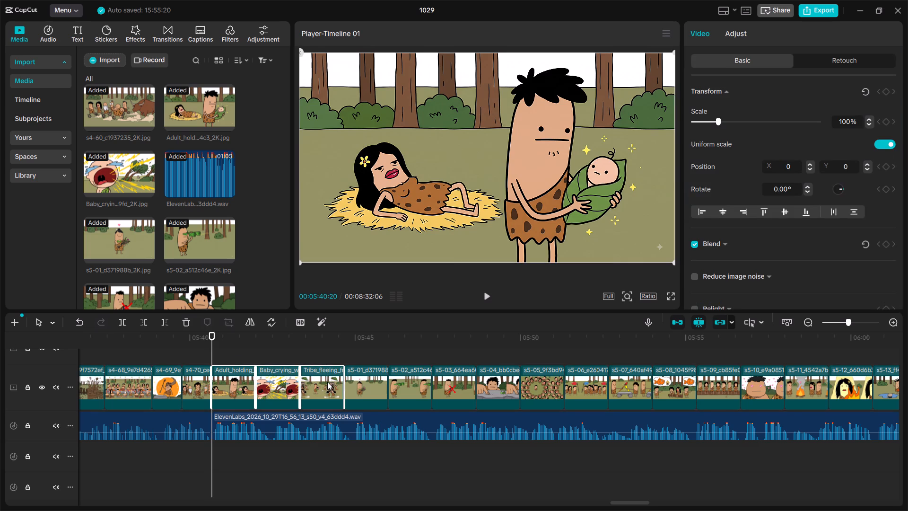
pyautogui.moveTo(327, 382); pyautogui.dragTo(839, 360)
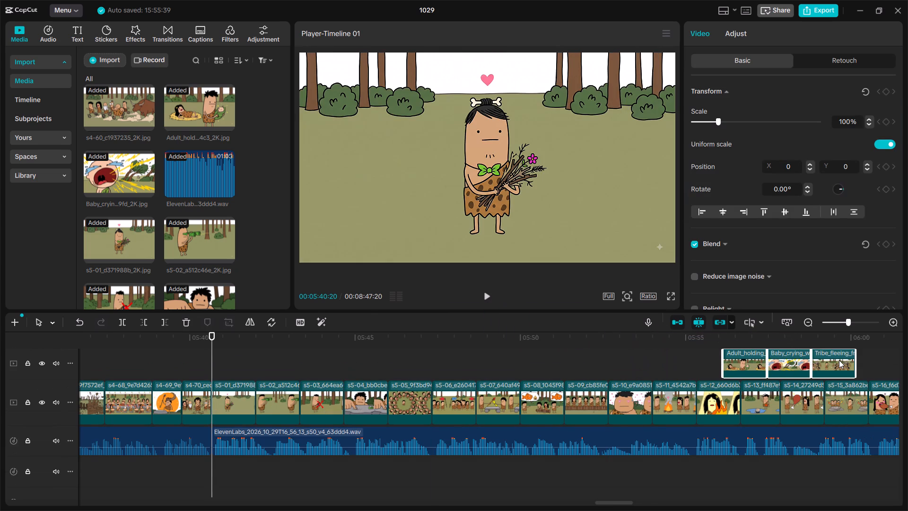
# Play the first chapter 5 clips against the narration and place s5-02 before s5-01.
pyautogui.press('space')
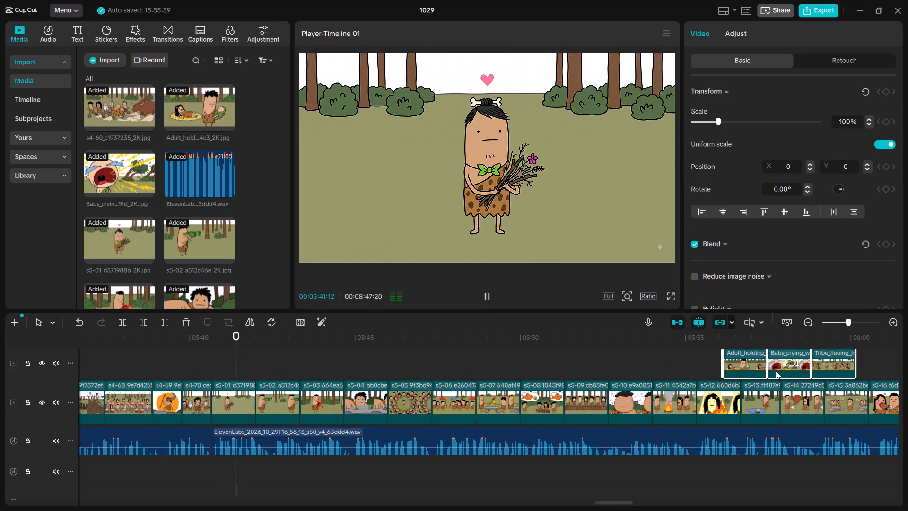
pyautogui.press('space')
pyautogui.press('space')
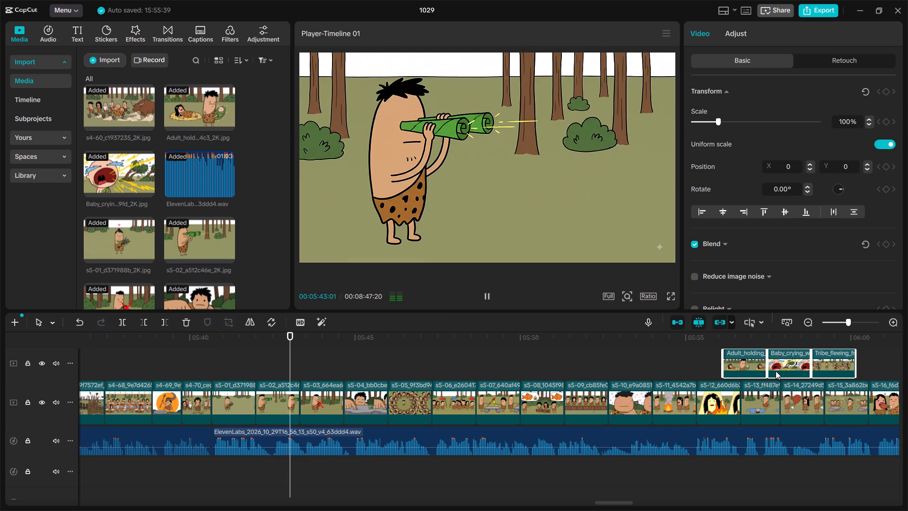
pyautogui.press('space')
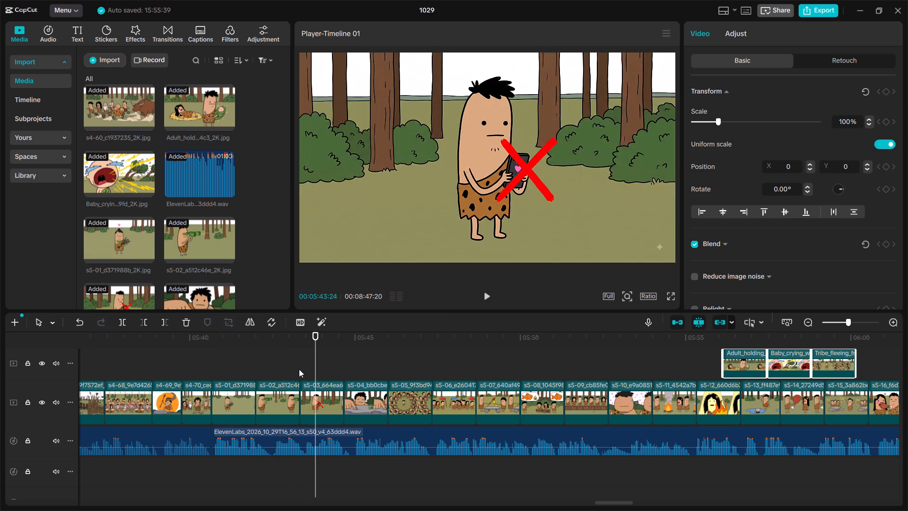
pyautogui.moveTo(279, 395); pyautogui.dragTo(240, 397)
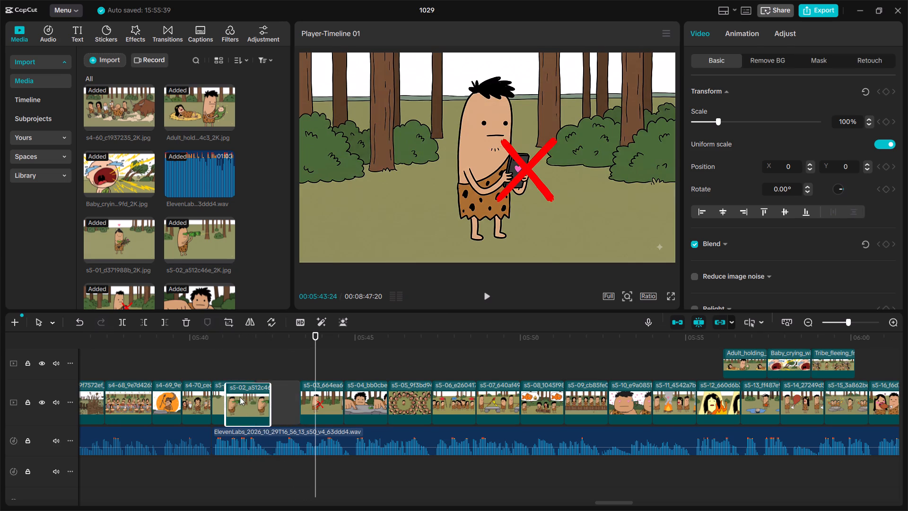
pyautogui.moveTo(240, 397); pyautogui.dragTo(220, 398)
# Play the reordered chapter 5 opening against the narration from s4-70 through s5-09 to check which images match the voice-over.
pyautogui.click(201, 360)
pyautogui.press('space')
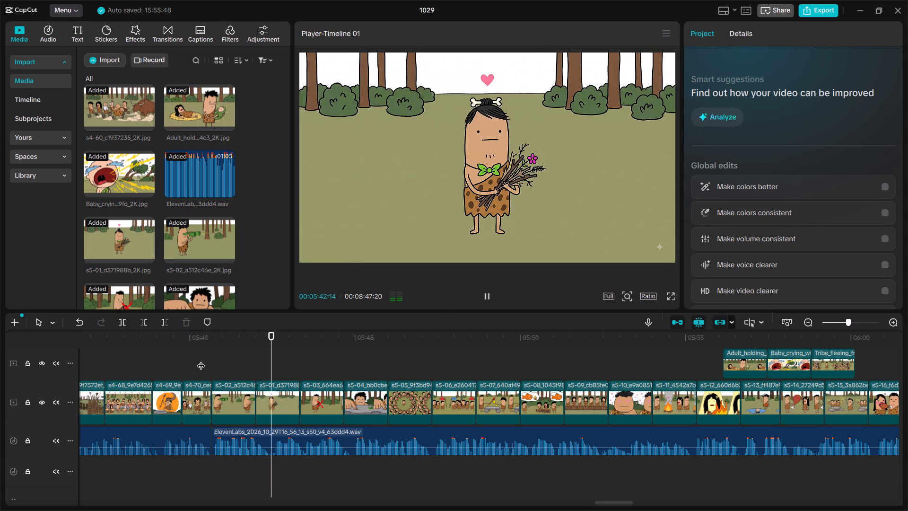
pyautogui.press('space')
pyautogui.press('space')
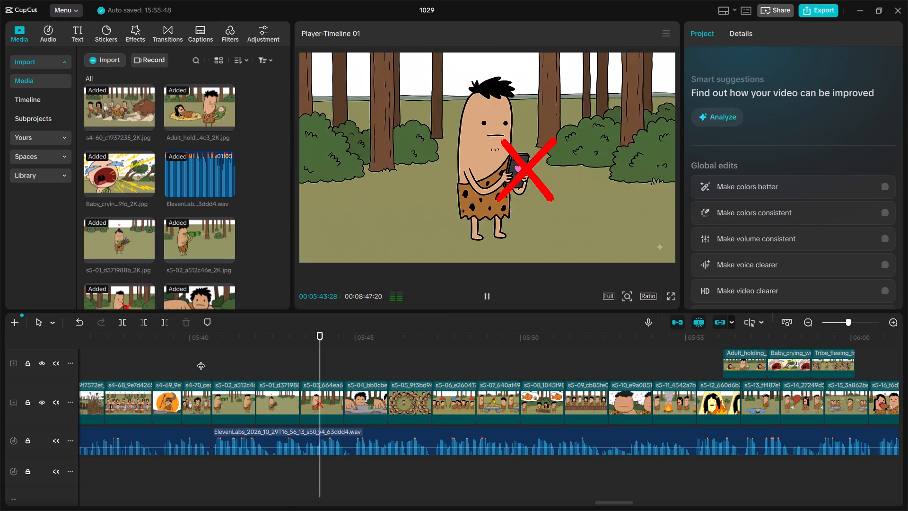
pyautogui.press('space')
pyautogui.press('space')
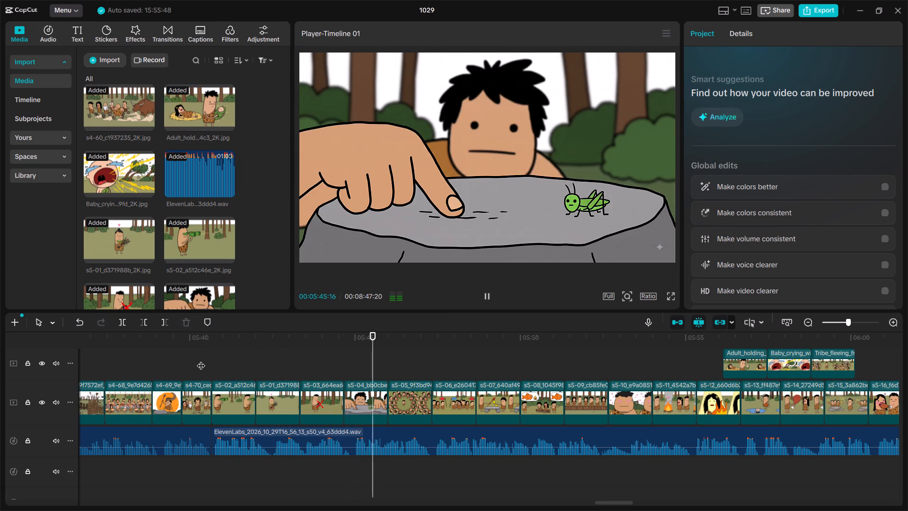
pyautogui.press('space')
pyautogui.press('space')
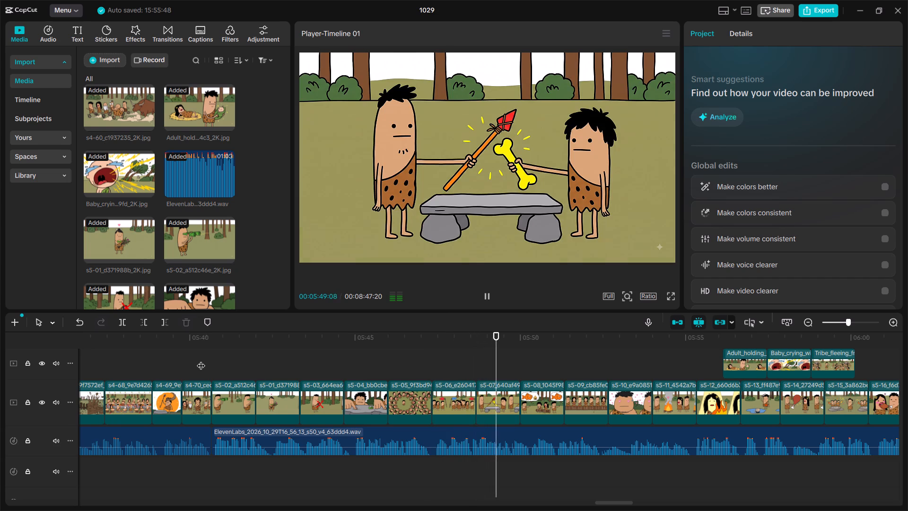
pyautogui.press('space')
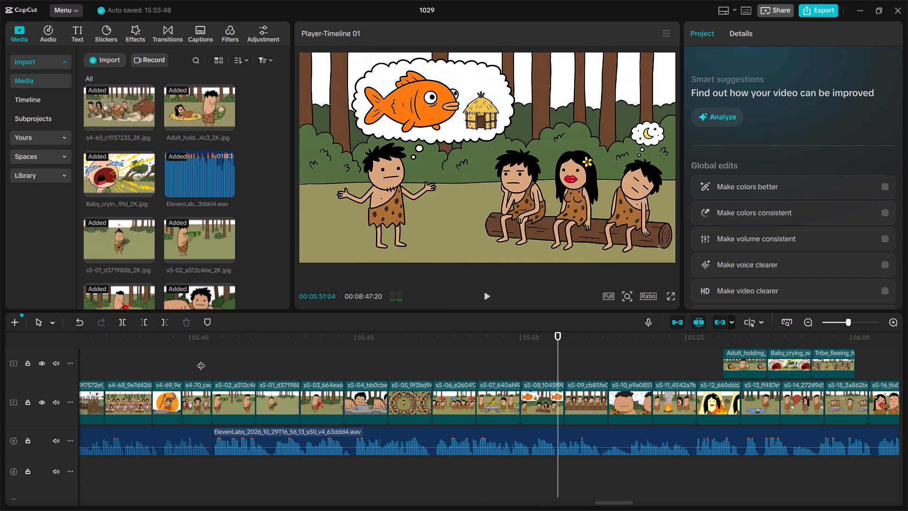
pyautogui.press('space')
pyautogui.press('space')
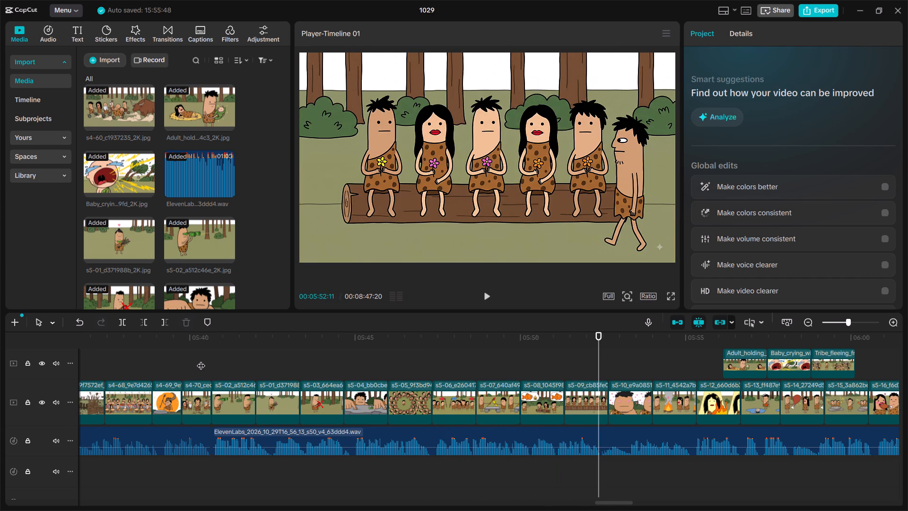
# Replay the narration from s5-02 and extend the s5-06 clip to about 2 seconds.
pyautogui.click(231, 365)
pyautogui.press('space')
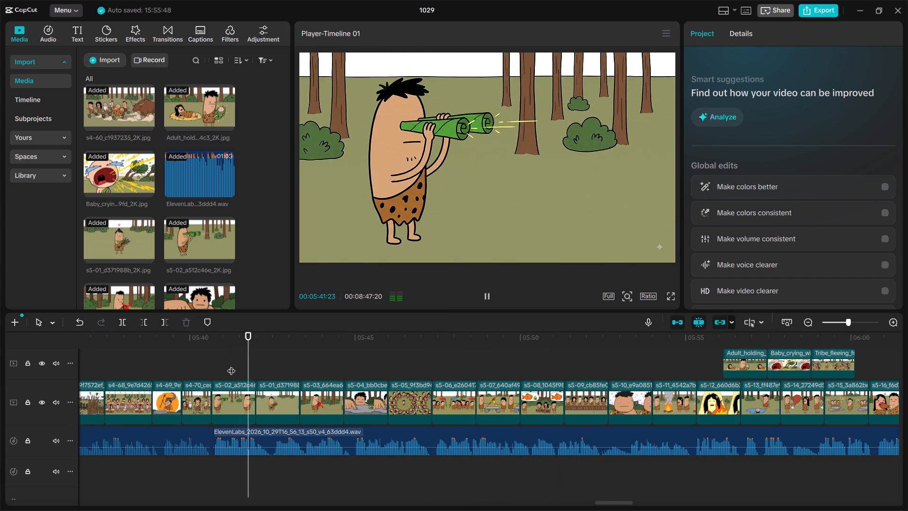
pyautogui.press('space')
pyautogui.press('space')
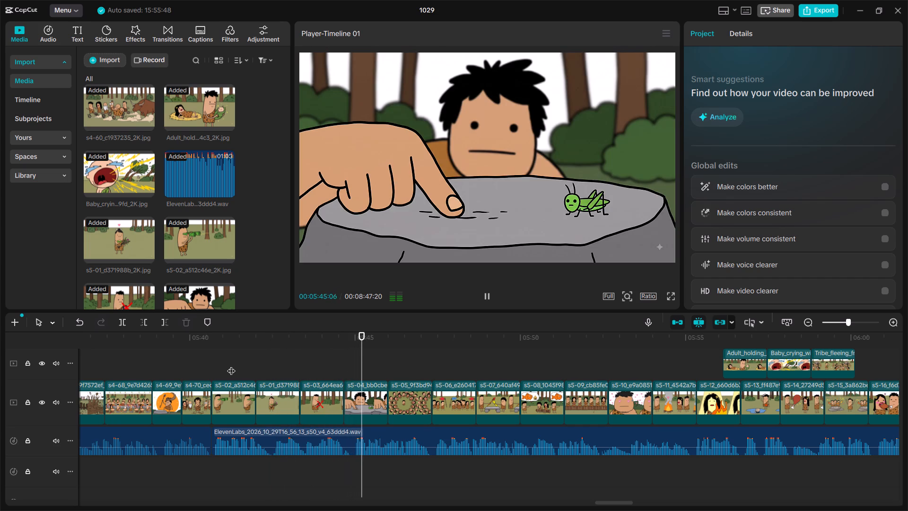
pyautogui.press('space')
pyautogui.press('space')
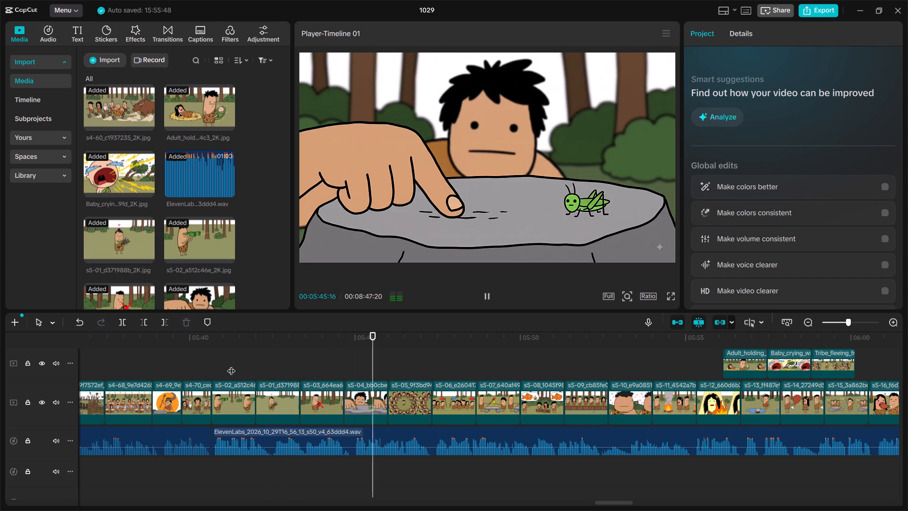
pyautogui.press('space')
pyautogui.press('space')
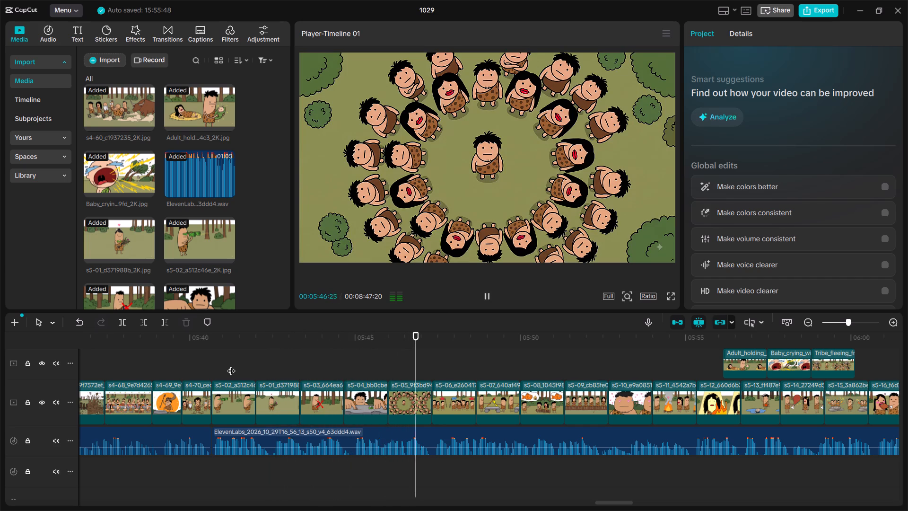
pyautogui.press('space')
pyautogui.press('space')
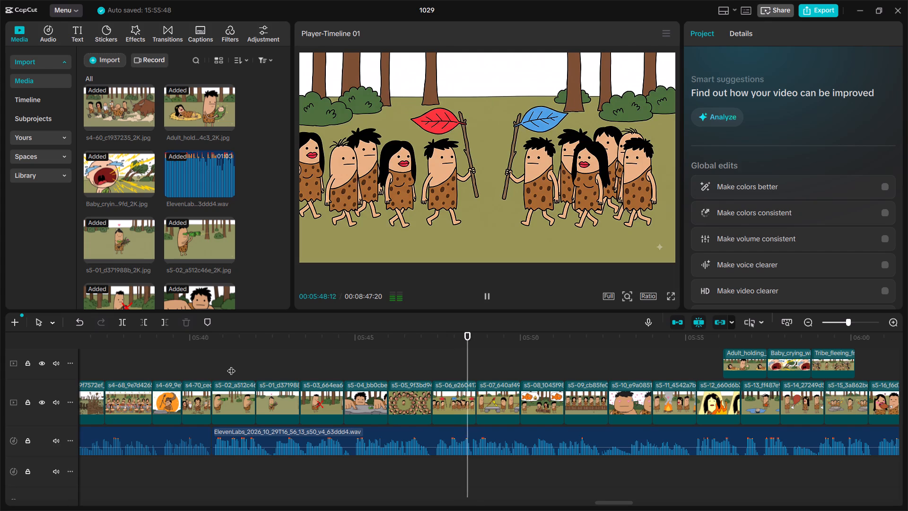
pyautogui.press('space')
pyautogui.click(455, 409)
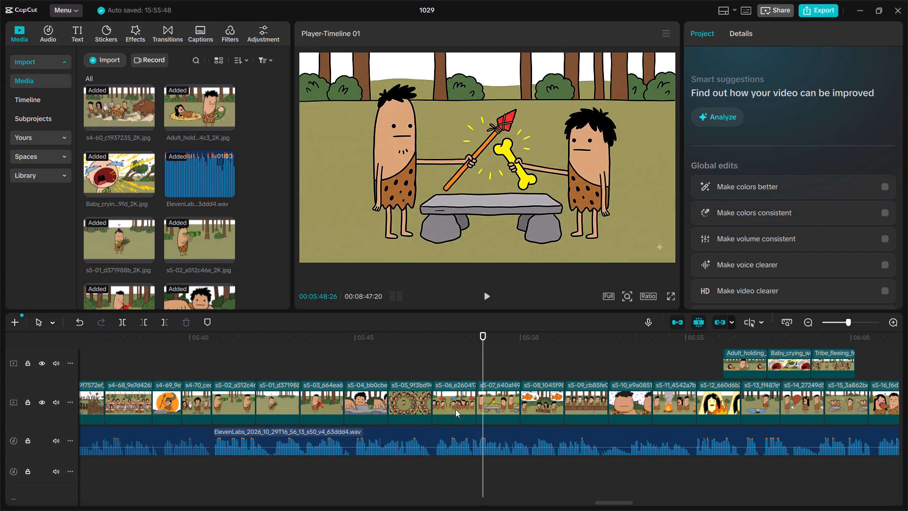
pyautogui.moveTo(478, 399); pyautogui.dragTo(497, 397)
# Move the cut between s5-05 and s5-06 about 0.3 seconds forward in time, so s5-05 runs about 1.6 seconds.
pyautogui.moveTo(424, 365); pyautogui.dragTo(433, 399)
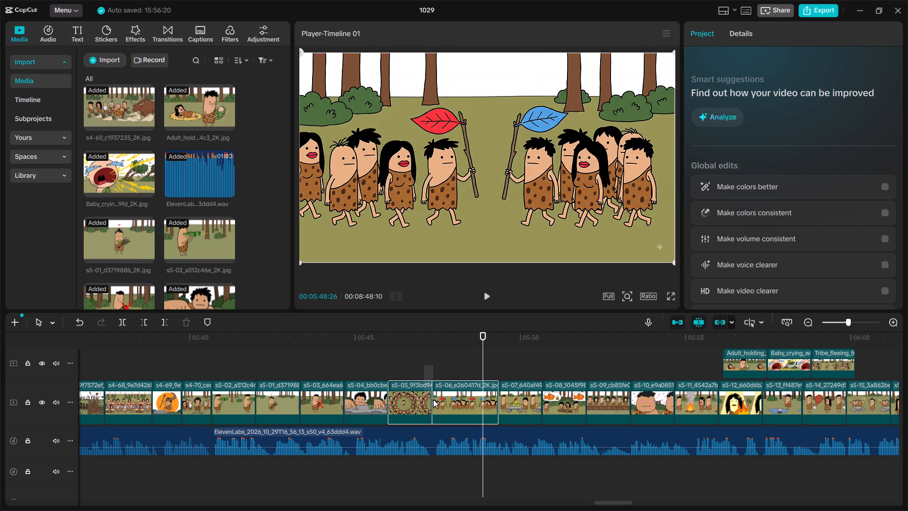
pyautogui.moveTo(433, 399); pyautogui.dragTo(430, 393)
pyautogui.click(437, 369)
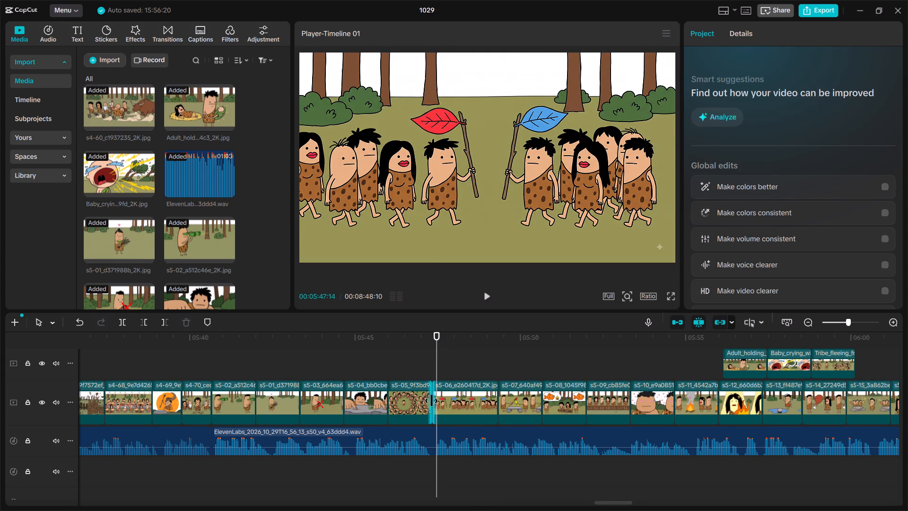
pyautogui.moveTo(431, 401); pyautogui.dragTo(441, 399)
# Play on from s5-06 and shorten the s5-07 clip to about 1.1 seconds to match the narration.
pyautogui.press('space')
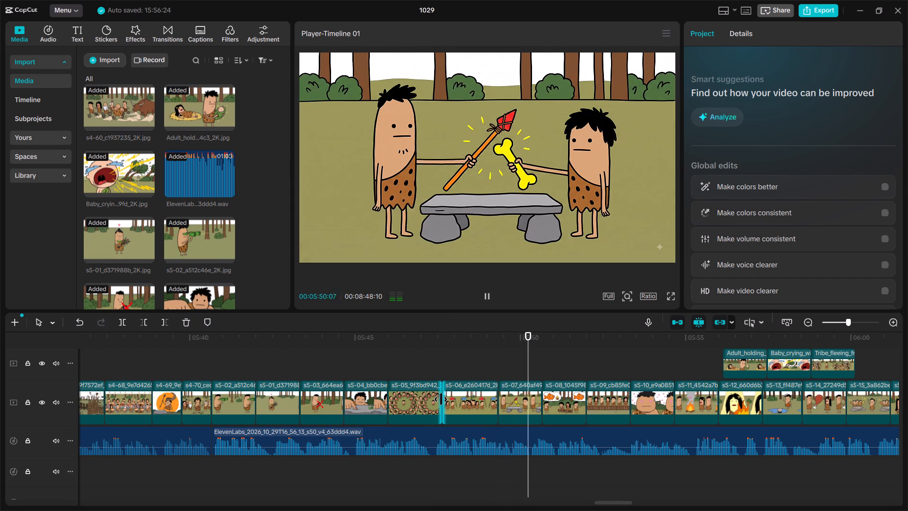
pyautogui.press('space')
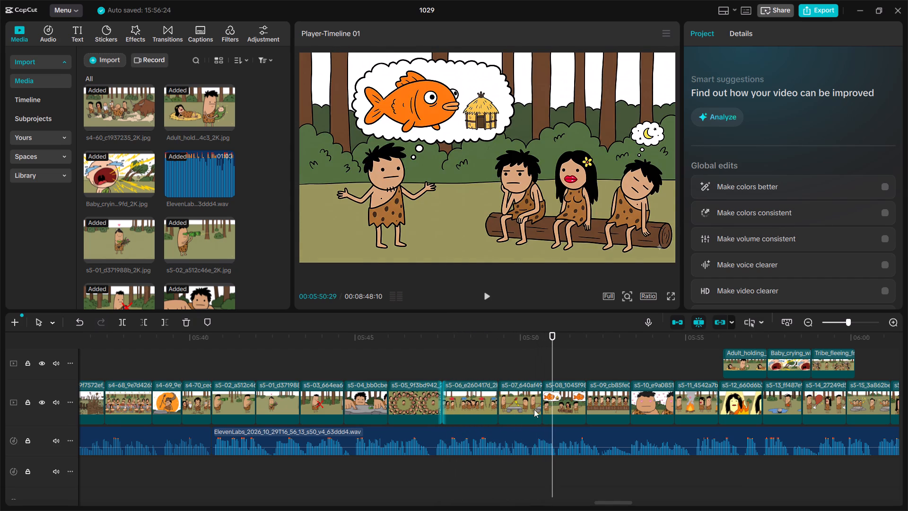
pyautogui.click(536, 409)
pyautogui.moveTo(542, 406); pyautogui.dragTo(540, 406)
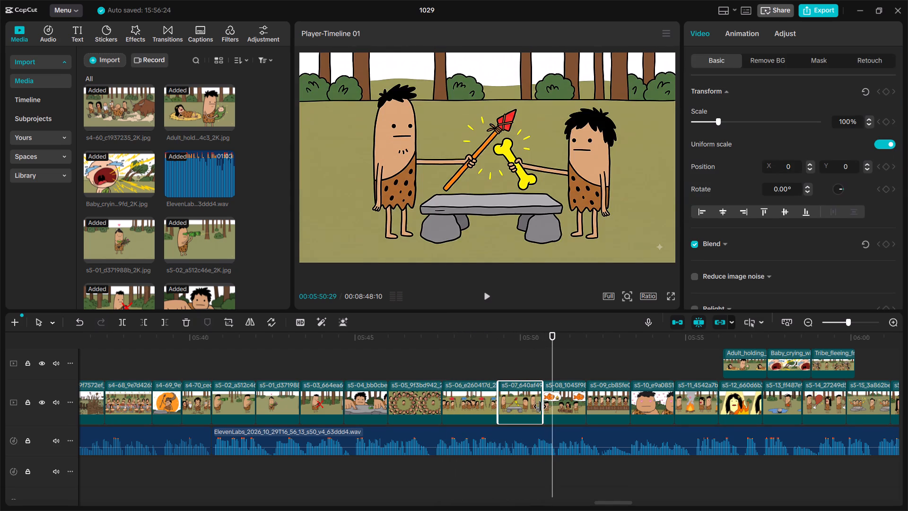
pyautogui.moveTo(540, 406); pyautogui.dragTo(532, 408)
# Check the narration over s5-08 and shorten that clip to about 1.1 seconds.
pyautogui.press('space')
pyautogui.press('space')
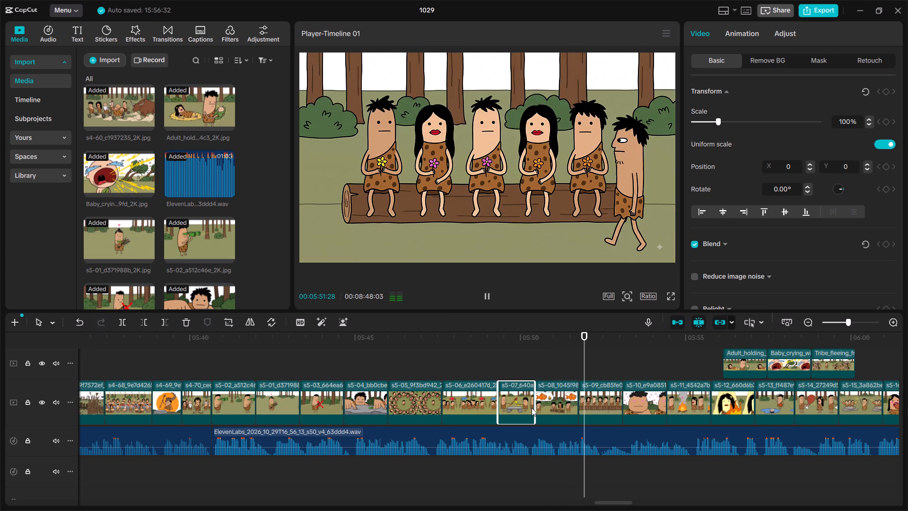
pyautogui.click(567, 414)
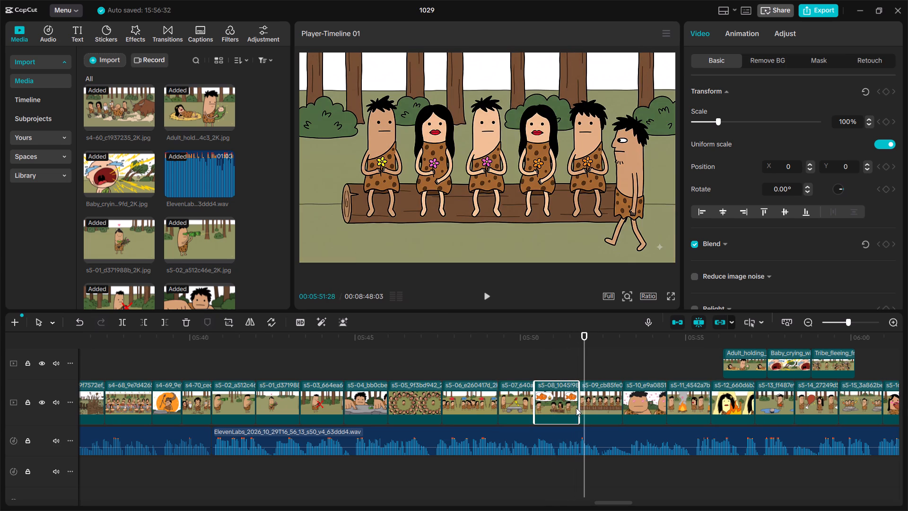
pyautogui.moveTo(578, 406); pyautogui.dragTo(569, 407)
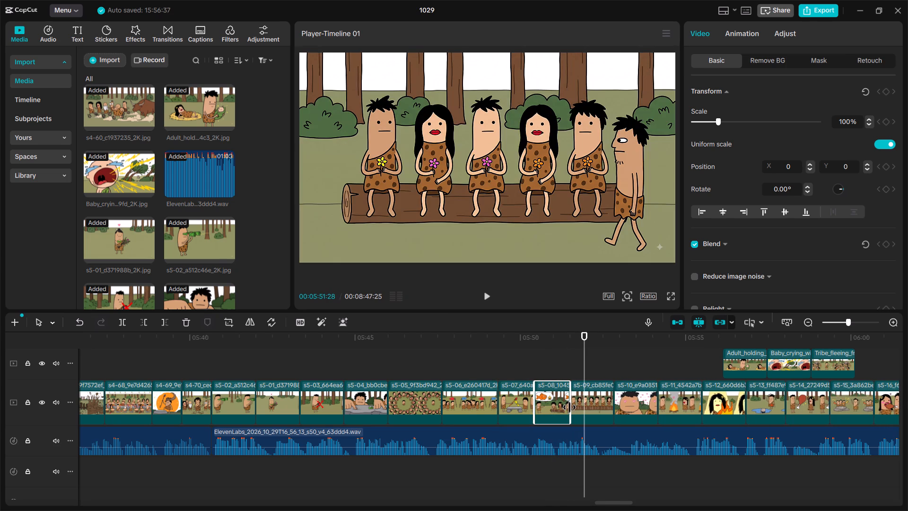
# Play the narration from s5-07 onward and shorten the s5-09 clip to about 1 second.
pyautogui.click(499, 369)
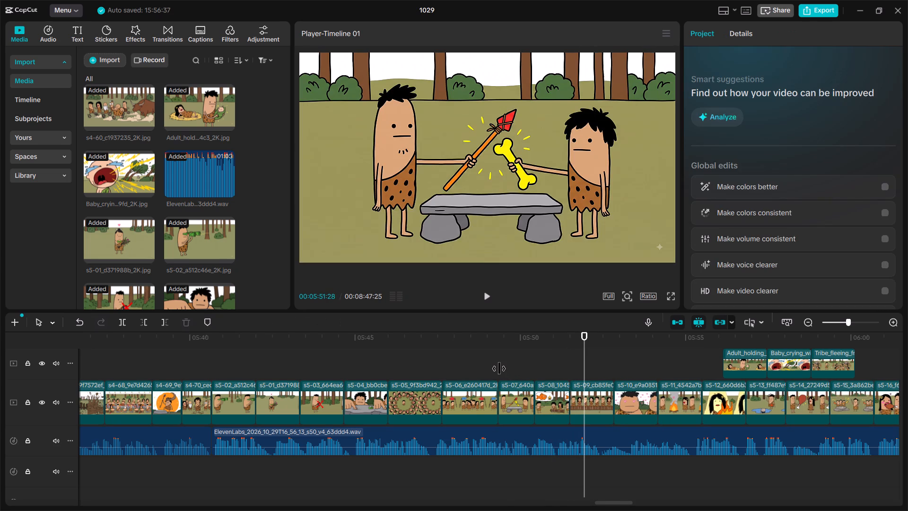
pyautogui.press('space')
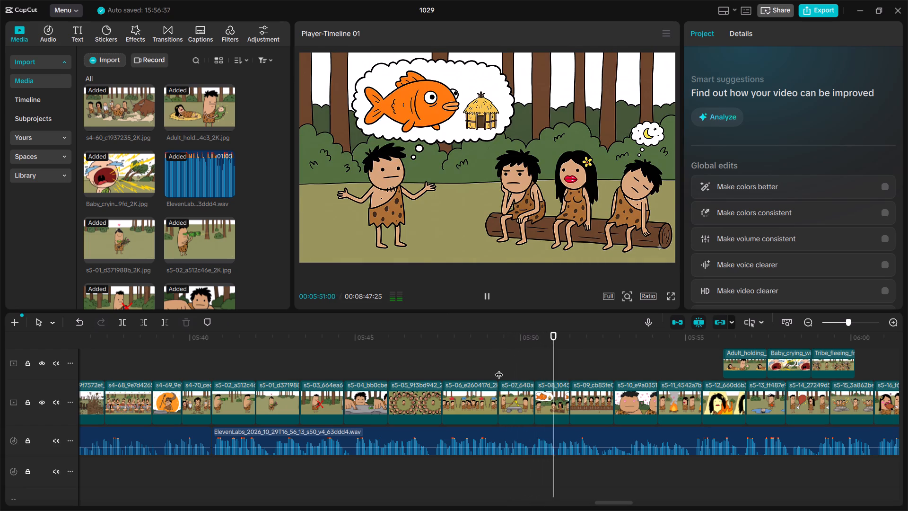
pyautogui.press('space')
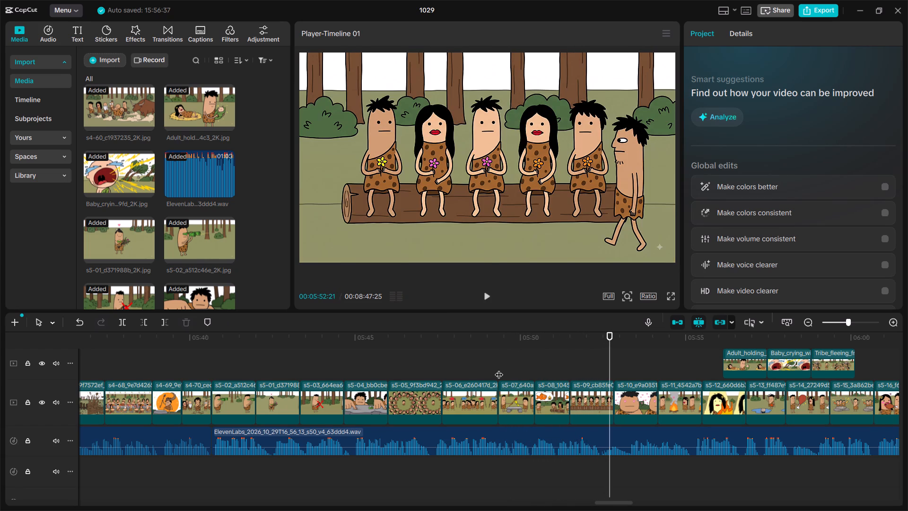
pyautogui.press('space')
pyautogui.press('space')
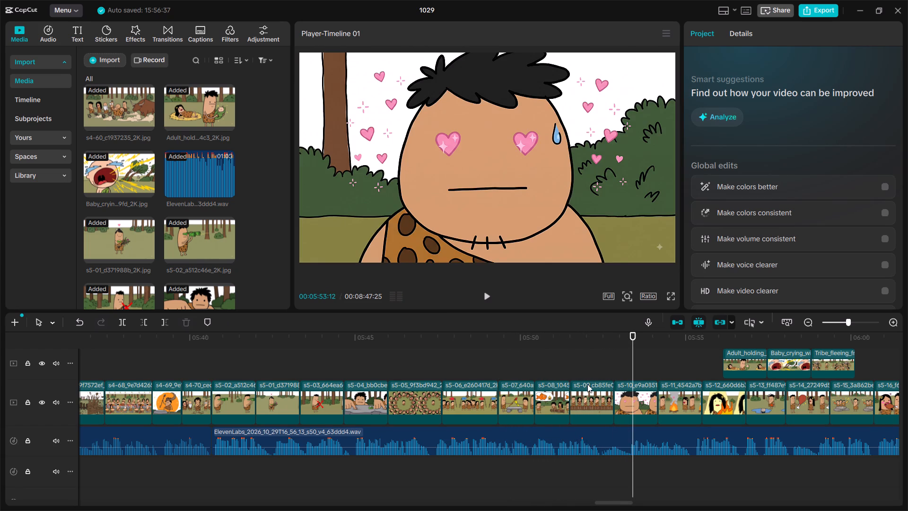
pyautogui.click(594, 401)
pyautogui.moveTo(613, 403); pyautogui.dragTo(606, 402)
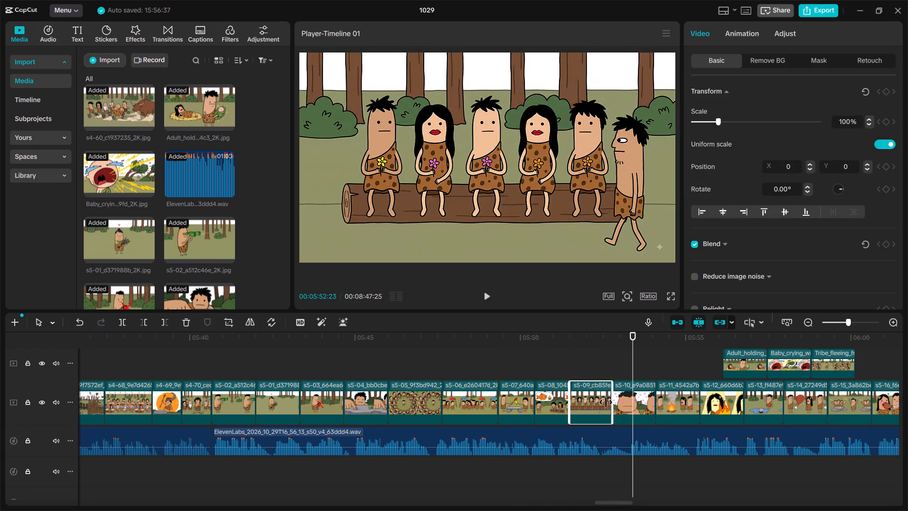
pyautogui.moveTo(606, 402); pyautogui.dragTo(601, 403)
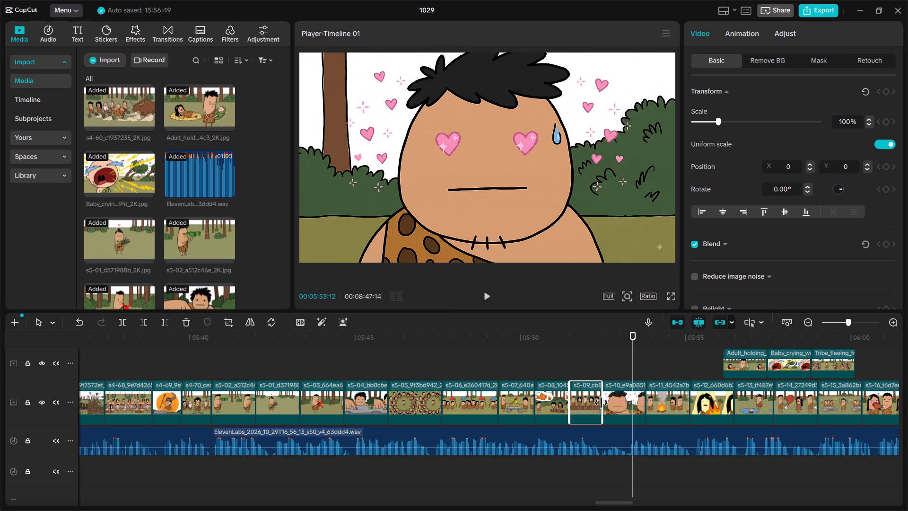
# Check the narration over s5-10 and shorten that clip to about 1.1 seconds.
pyautogui.click(639, 405)
pyautogui.press('space')
pyautogui.press('space')
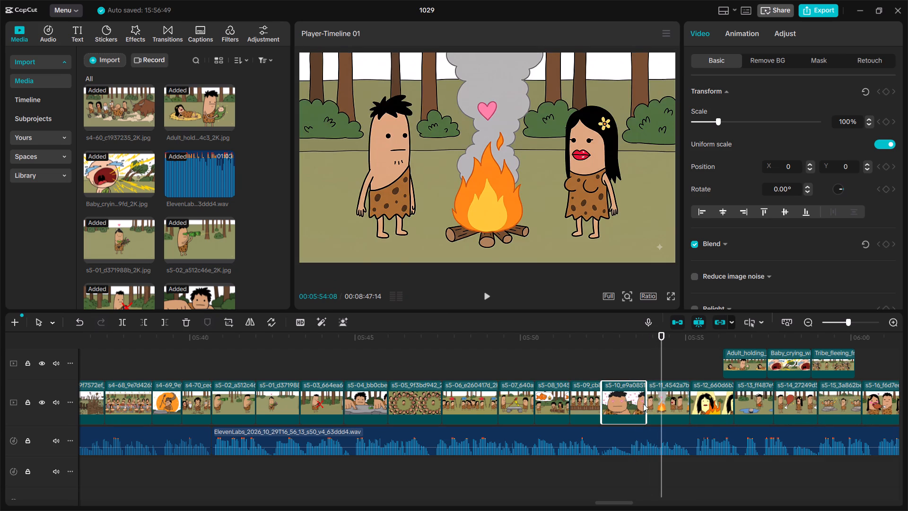
pyautogui.moveTo(645, 403); pyautogui.dragTo(636, 405)
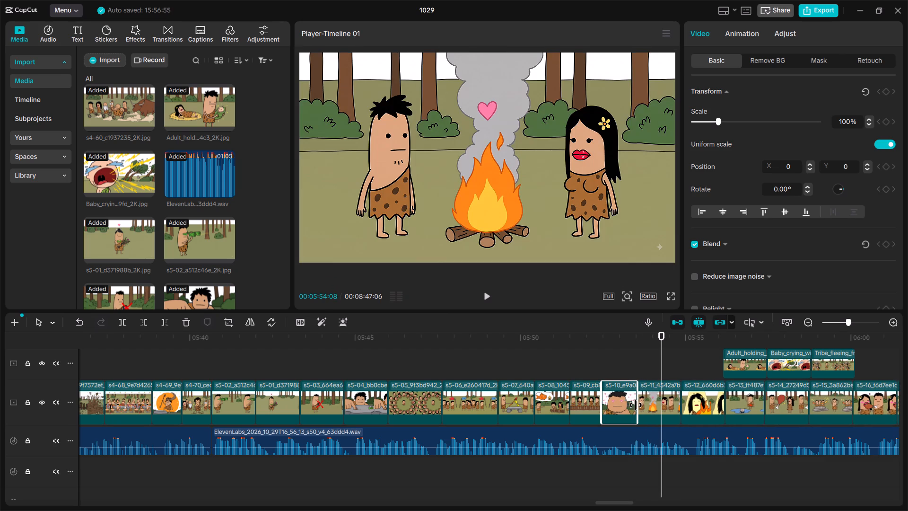
# Play on through s5-12 and move the three overlay images, Adult_holding, Baby_crying and Tribe_fleeing, to about 06:17.5, above s5-32 to s5-34.
pyautogui.click(555, 362)
pyautogui.press('space')
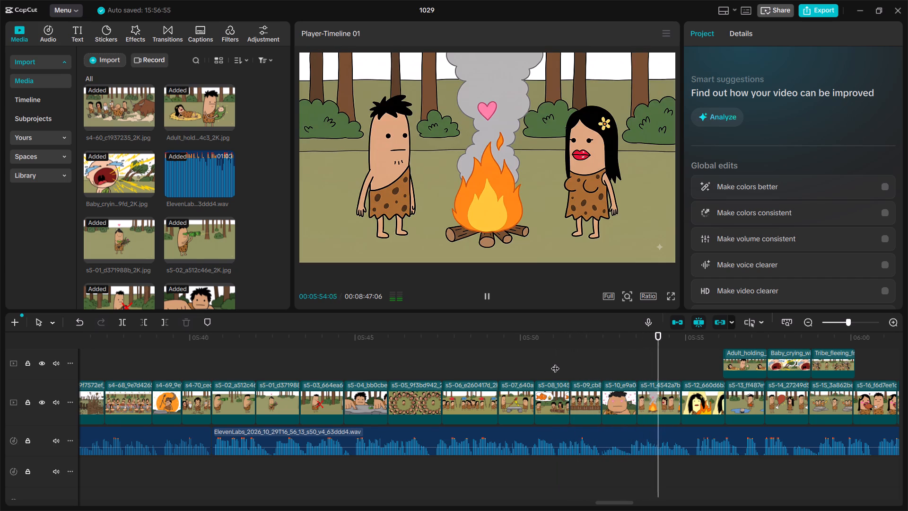
pyautogui.press('space')
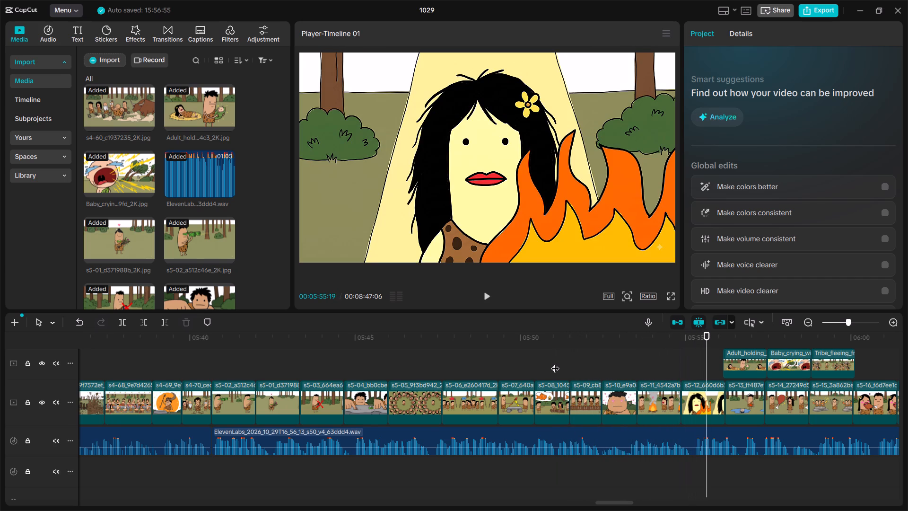
pyautogui.press('space')
pyautogui.press('space')
pyautogui.scroll(1, 555, 362)
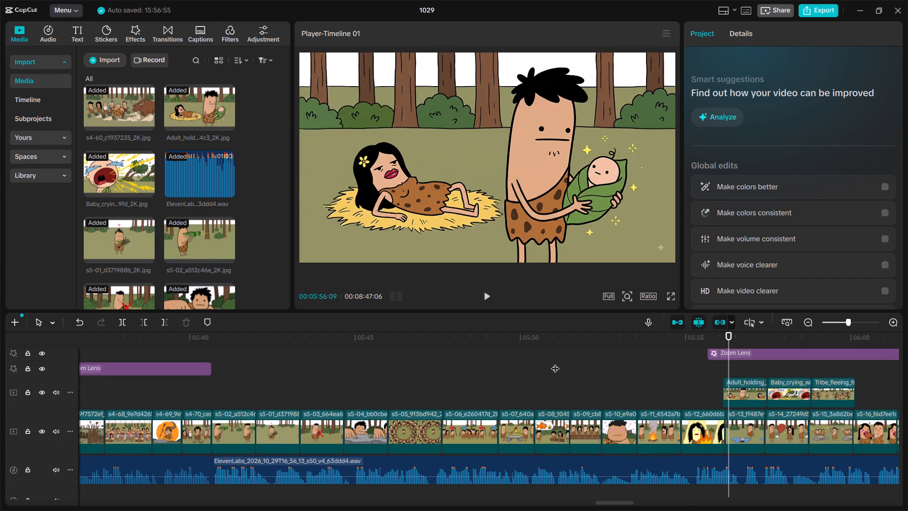
pyautogui.scroll(1, 555, 362)
pyautogui.hscroll(-1, 555, 362)
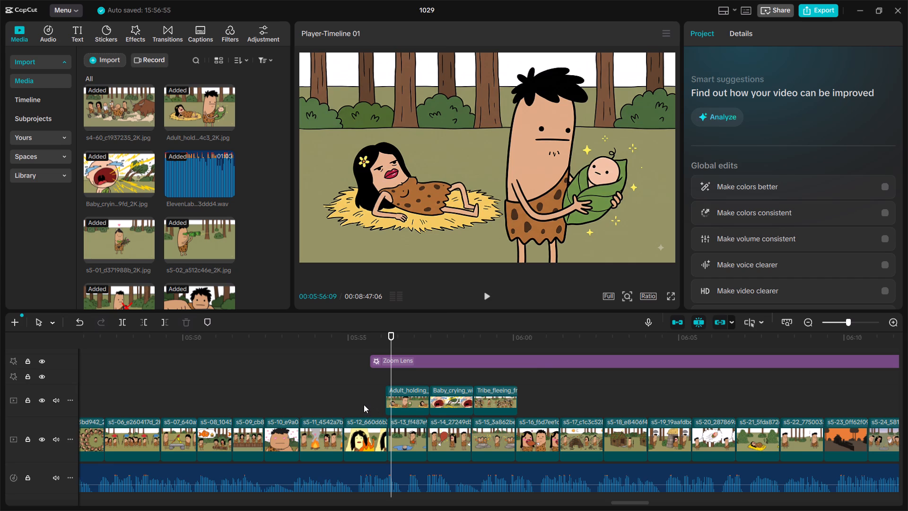
pyautogui.moveTo(364, 405); pyautogui.dragTo(511, 396)
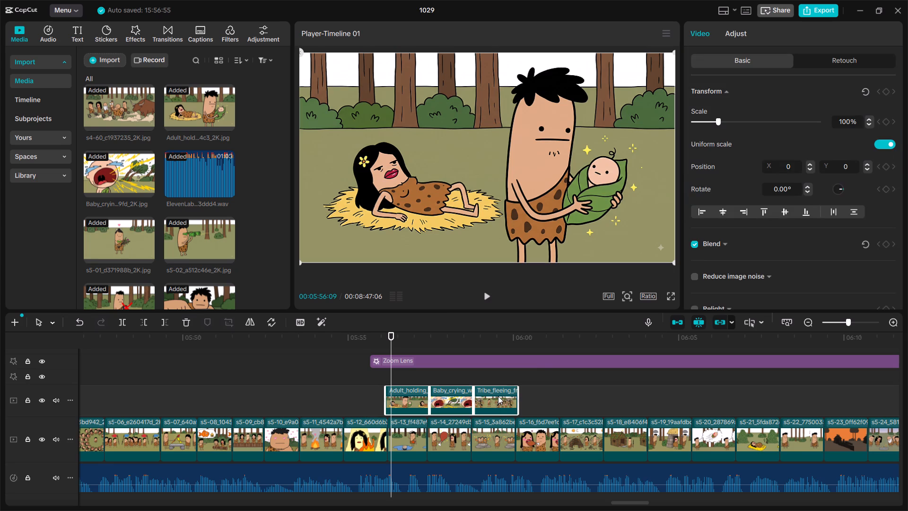
pyautogui.moveTo(498, 396); pyautogui.dragTo(906, 399)
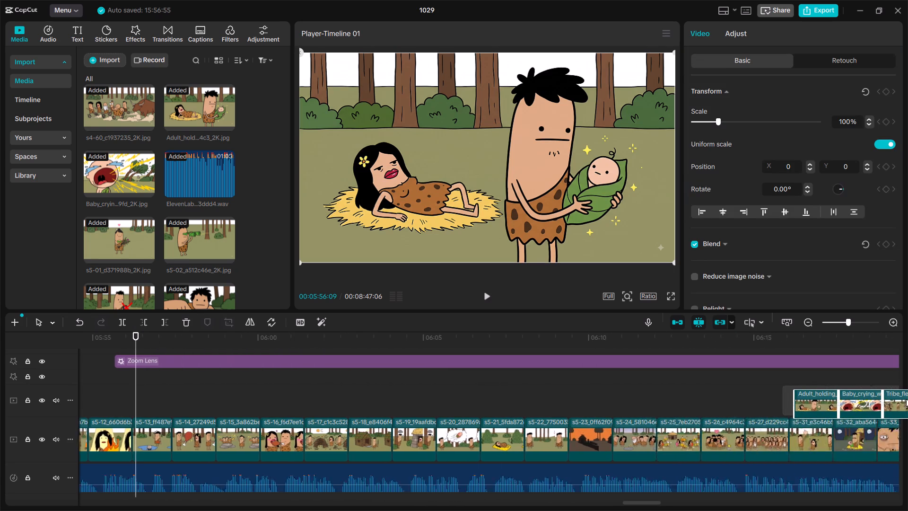
pyautogui.moveTo(906, 399); pyautogui.dragTo(839, 415)
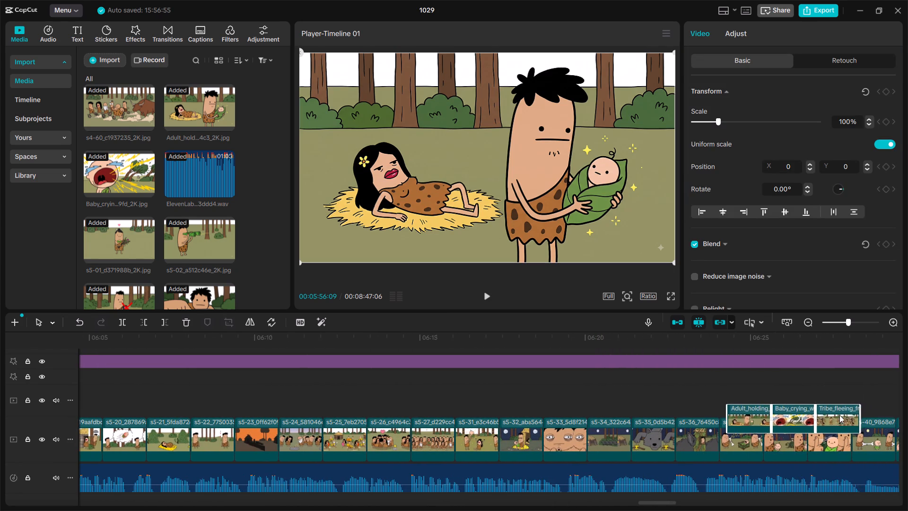
pyautogui.moveTo(839, 415); pyautogui.dragTo(619, 393)
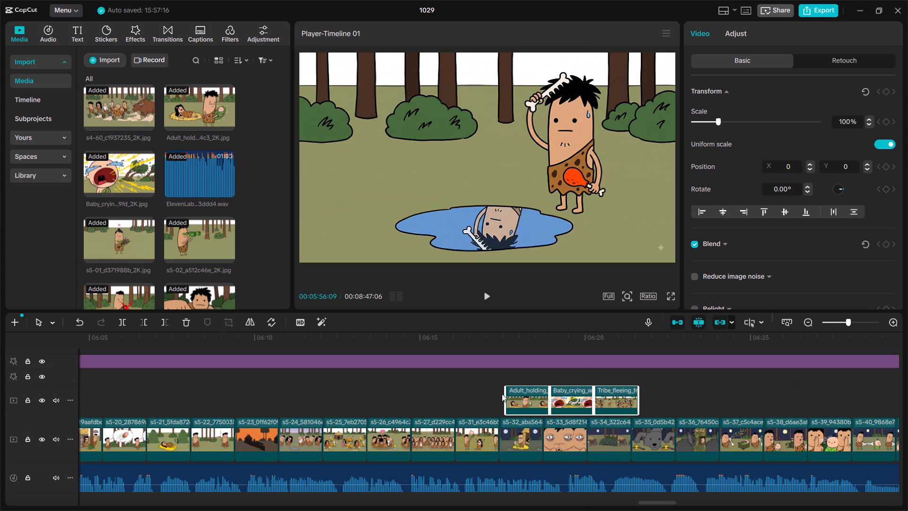
pyautogui.click(502, 394)
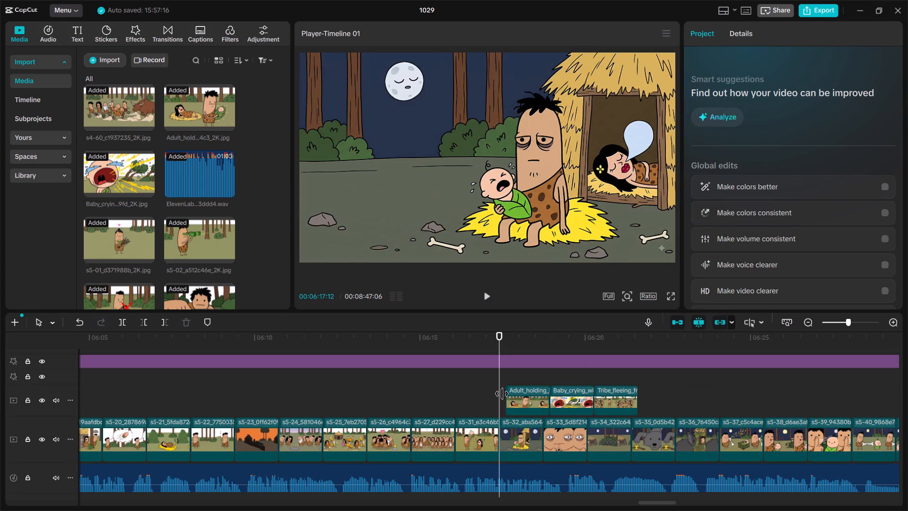
# Check the narration from s5-12 to s5-15 and shorten the s5-11 clip to about 1.2 seconds.
pyautogui.hscroll(3, 502, 394)
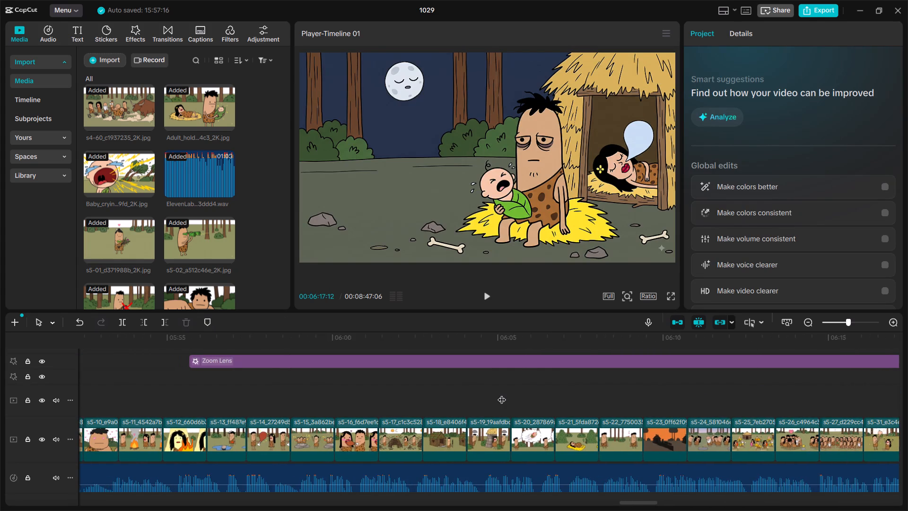
pyautogui.click(185, 400)
pyautogui.press('space')
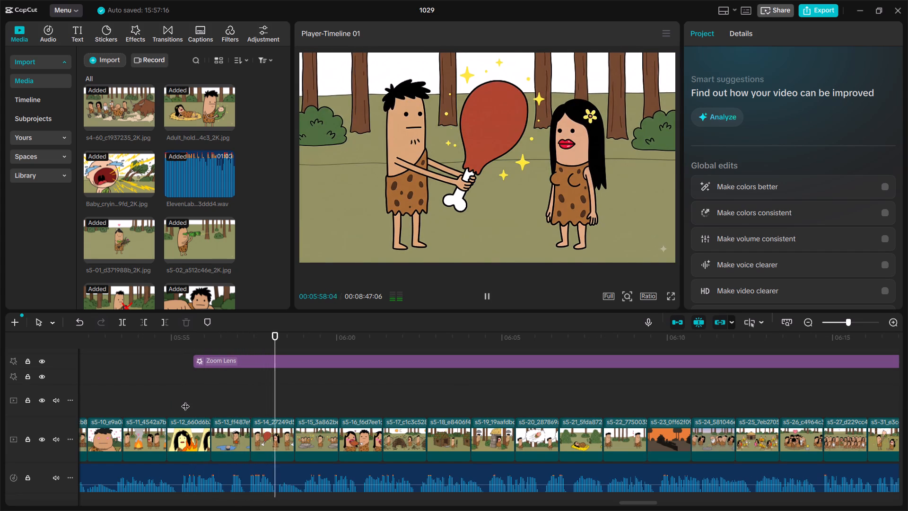
pyautogui.press('space')
pyautogui.press('space')
pyautogui.press('space')
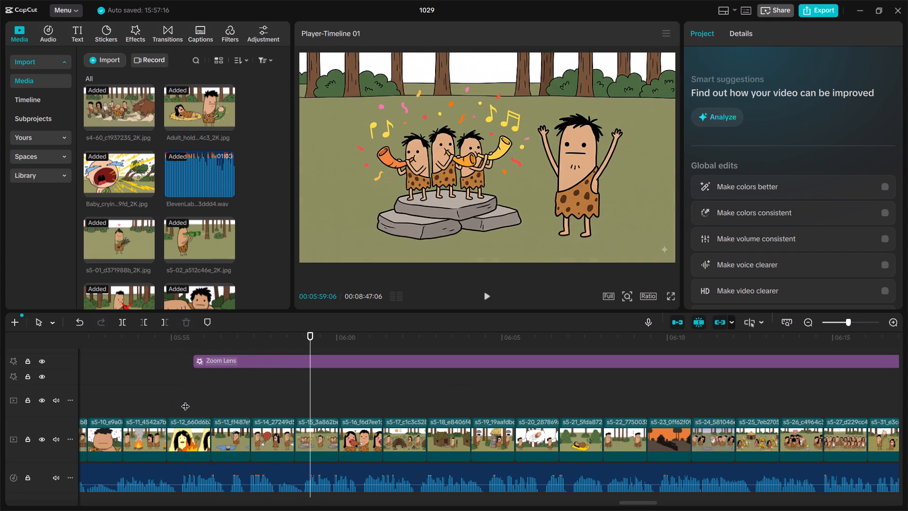
pyautogui.click(178, 407)
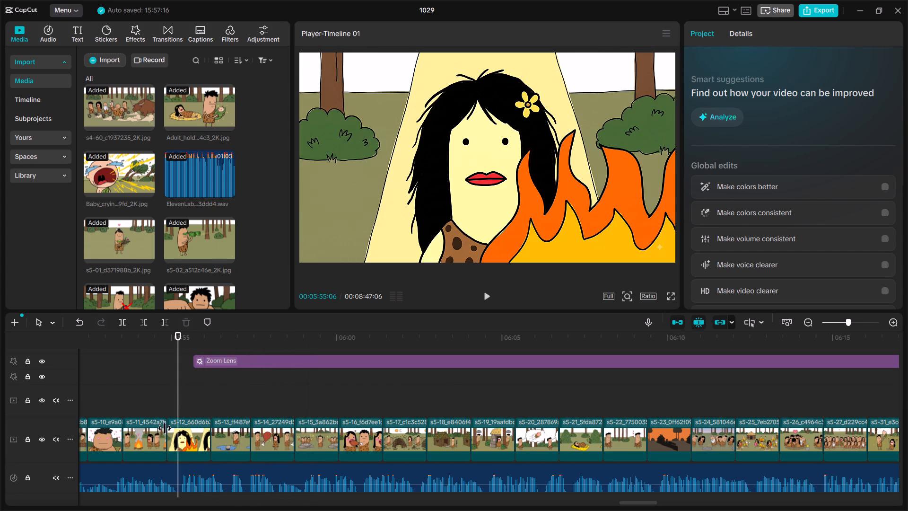
pyautogui.click(160, 438)
pyautogui.moveTo(167, 438); pyautogui.dragTo(158, 437)
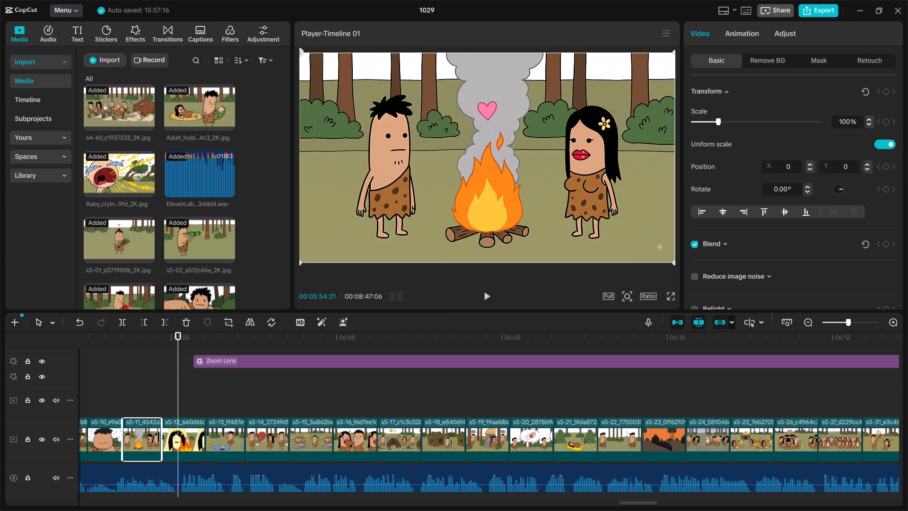
pyautogui.moveTo(158, 437); pyautogui.dragTo(158, 437)
# Shorten the s5-12 clip to about 0.8 seconds.
pyautogui.click(170, 439)
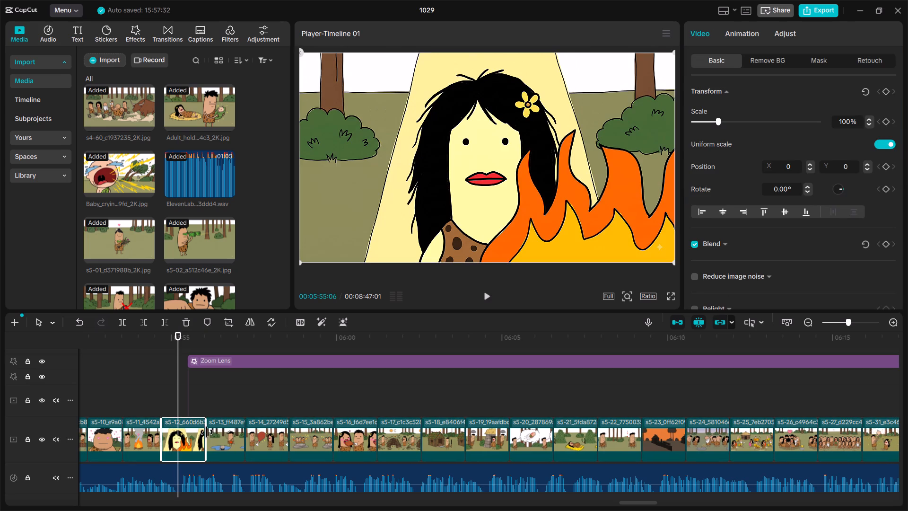
pyautogui.moveTo(205, 432); pyautogui.dragTo(187, 434)
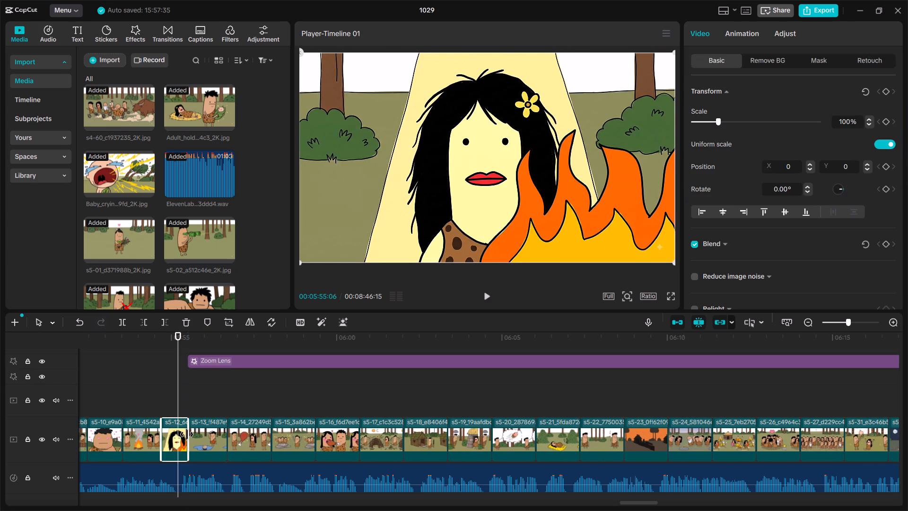
# Play the narration in short stretches from s5-12 up to s5-23, checking each image against the voice-over.
pyautogui.press('space')
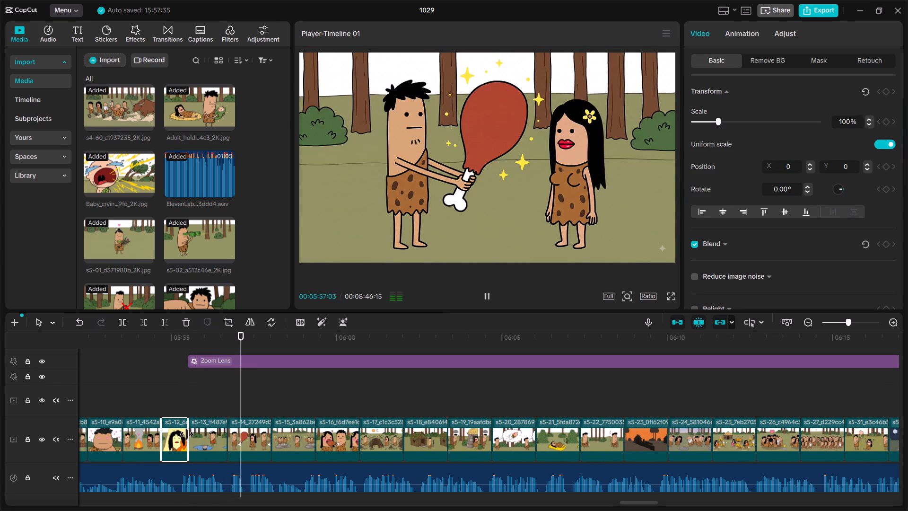
pyautogui.press('space')
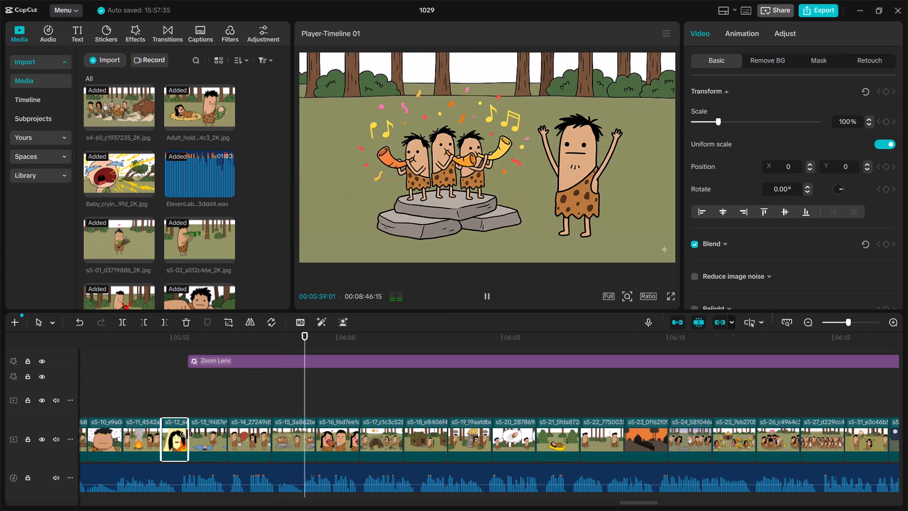
pyautogui.press('space')
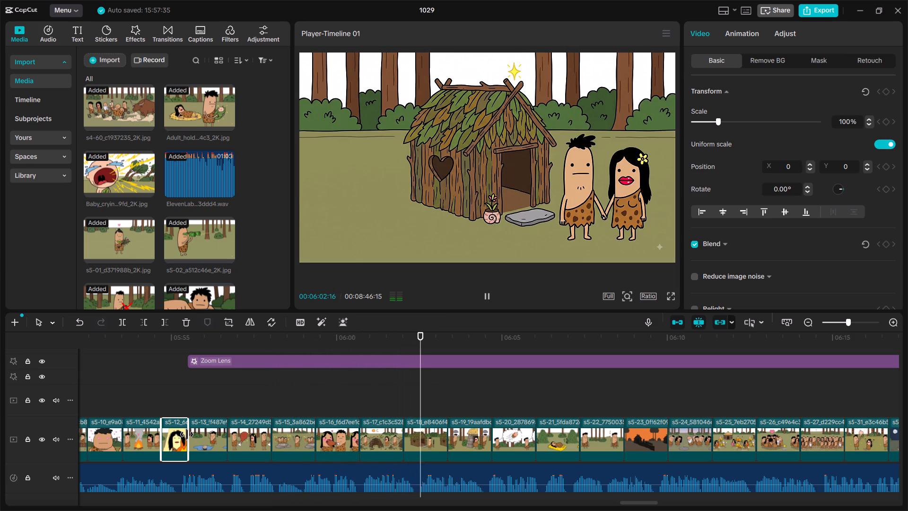
pyautogui.press('space')
pyautogui.press('space')
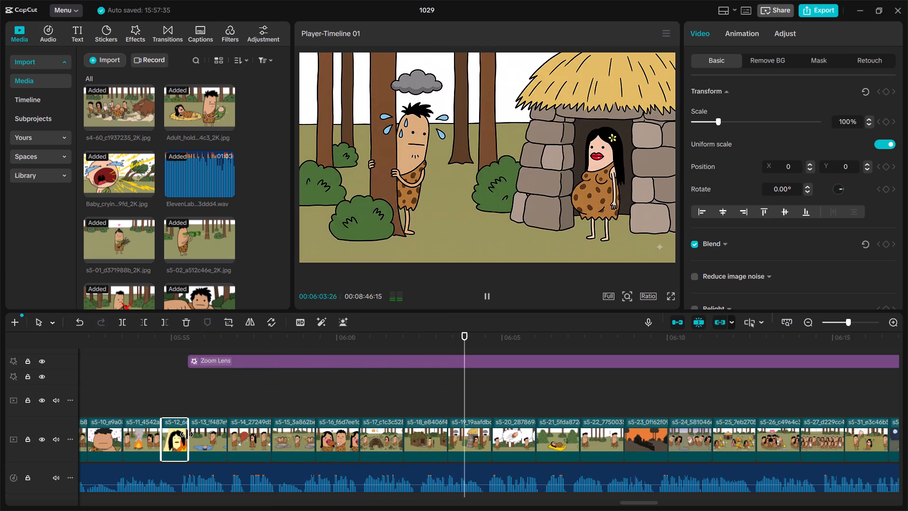
pyautogui.press('space')
pyautogui.press('space')
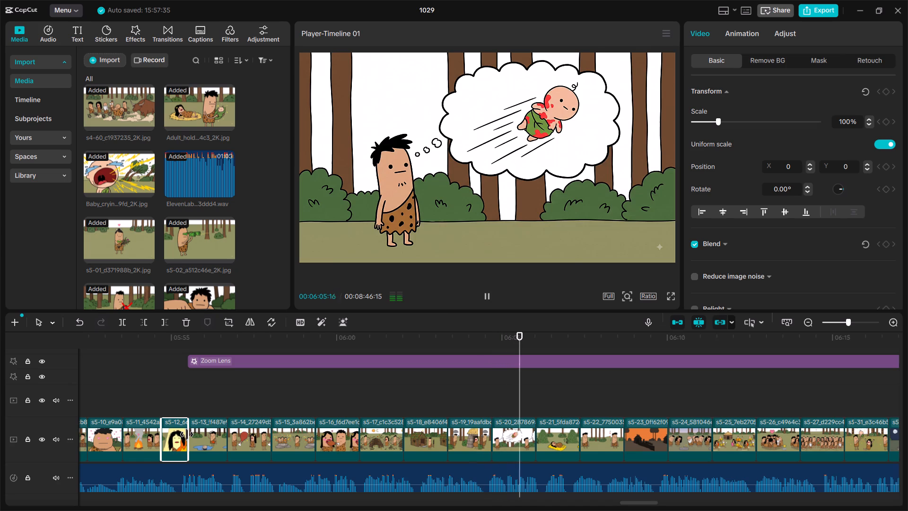
pyautogui.press('space')
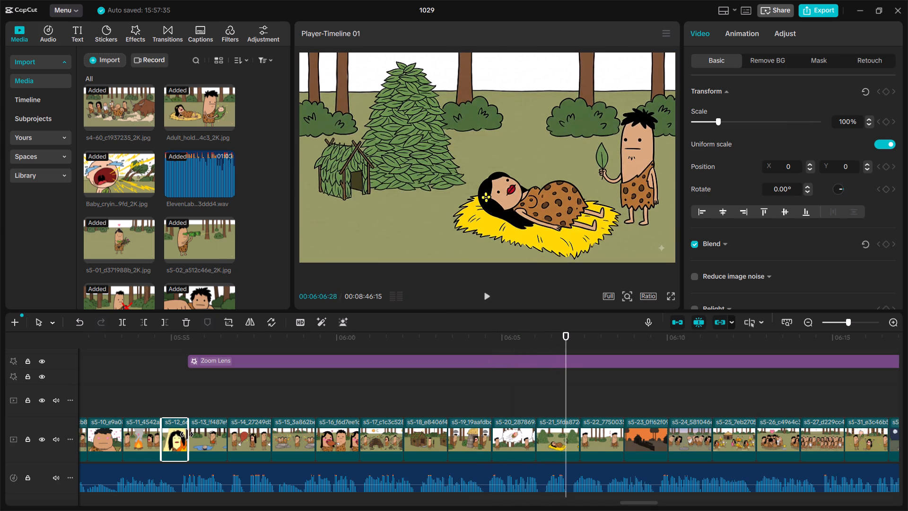
pyautogui.press('space')
pyautogui.press('space')
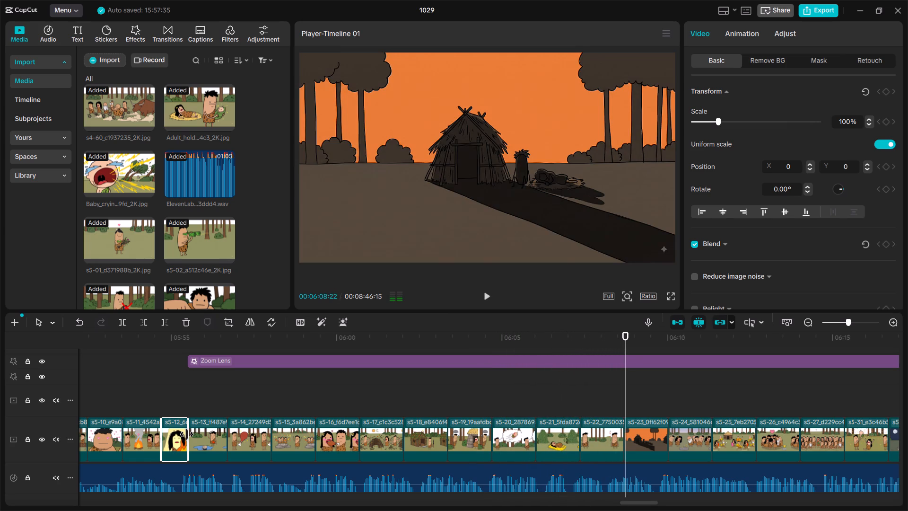
# Replay the narration from s5-18 and around s5-16, and lengthen the s5-16 clip to about 1.6 seconds.
pyautogui.click(407, 392)
pyautogui.press('space')
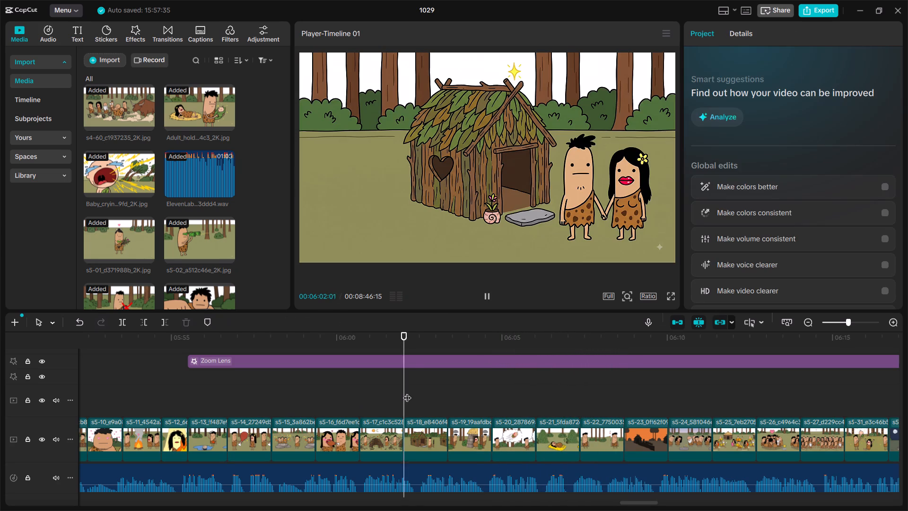
pyautogui.press('space')
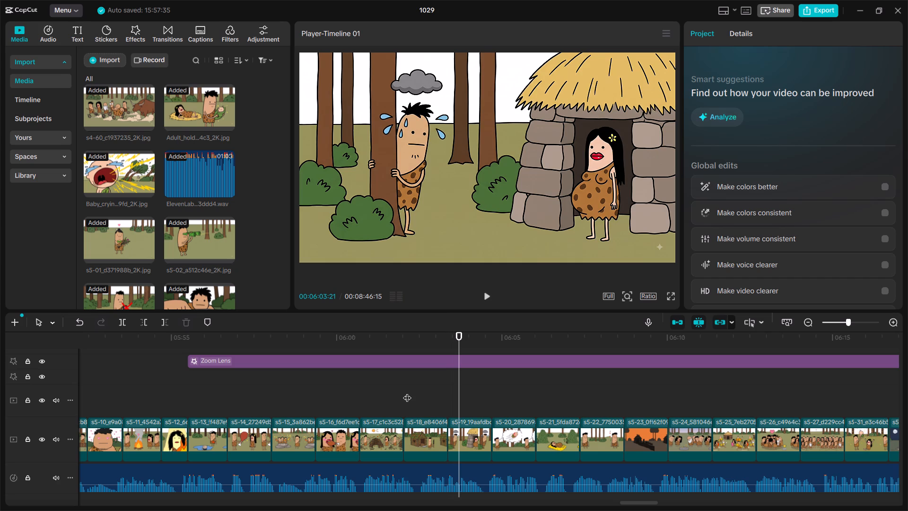
pyautogui.press('space')
pyautogui.press('space')
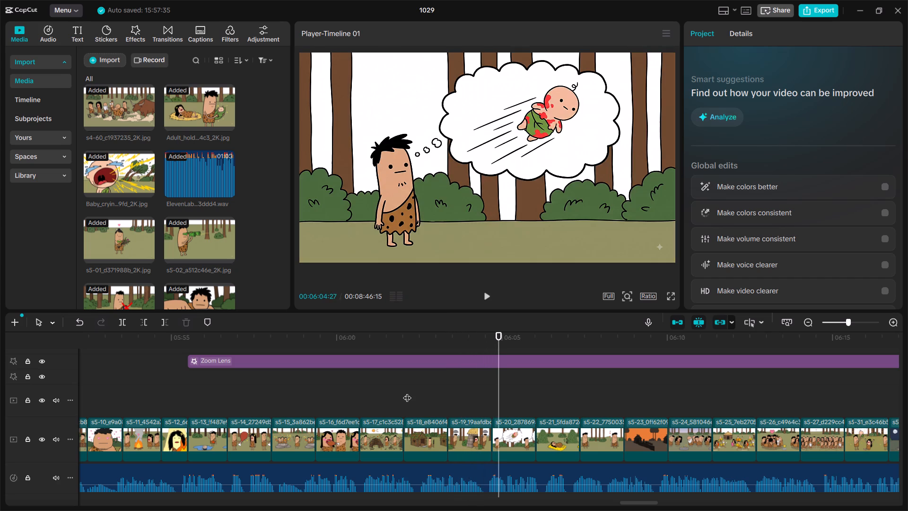
pyautogui.press('space')
pyautogui.press('space')
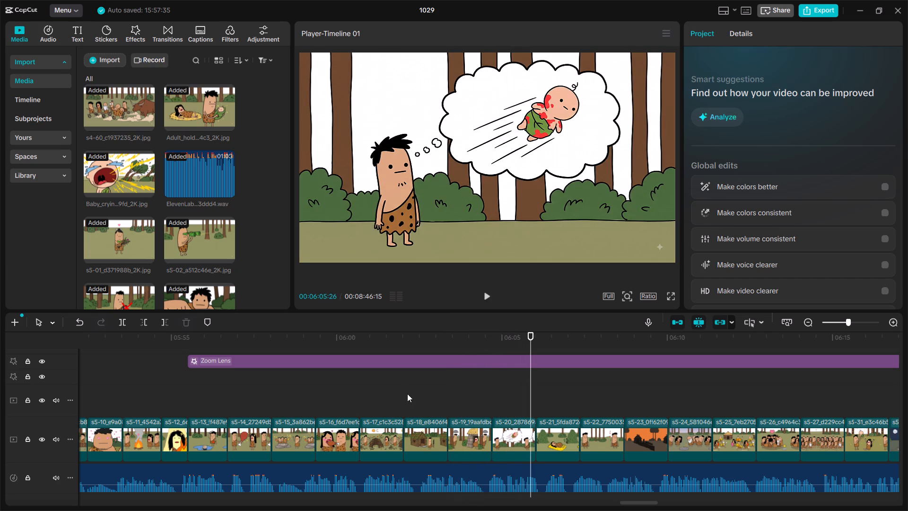
pyautogui.click(438, 441)
pyautogui.click(343, 408)
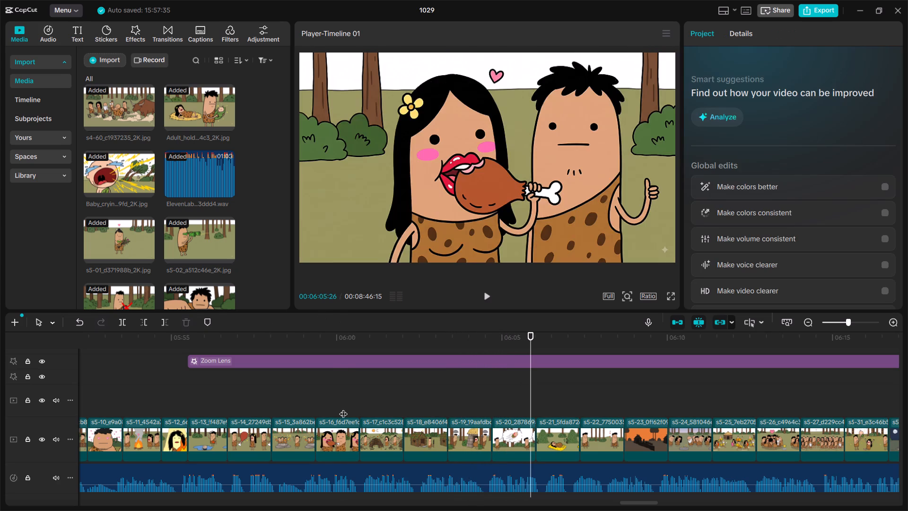
pyautogui.press('space')
pyautogui.press('space')
pyautogui.click(345, 423)
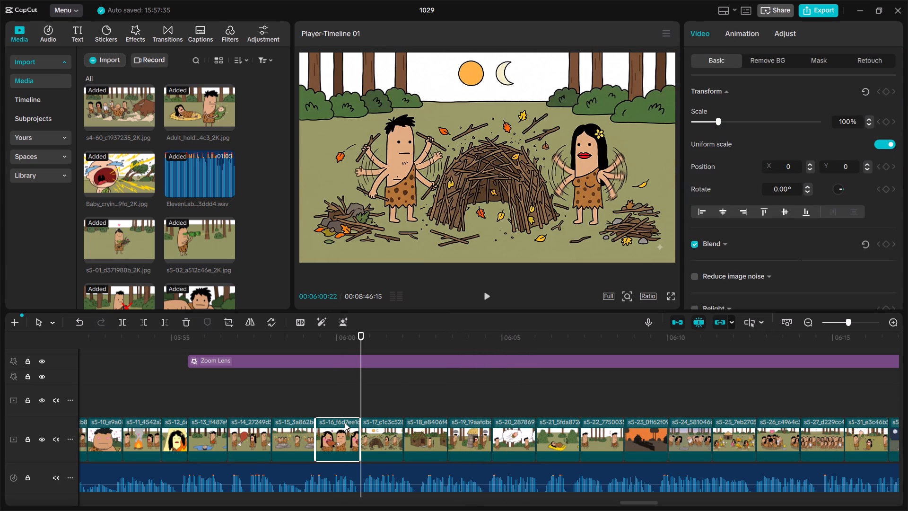
pyautogui.moveTo(359, 435); pyautogui.dragTo(367, 438)
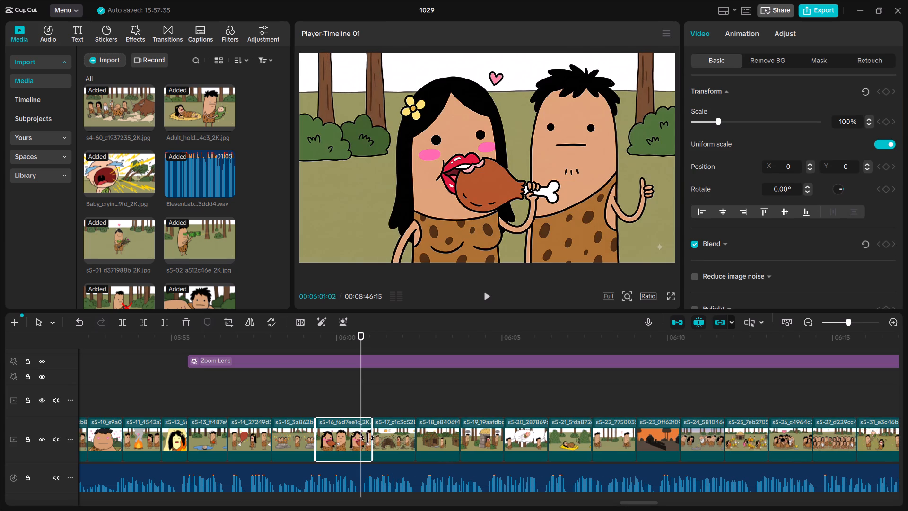
pyautogui.moveTo(367, 438); pyautogui.dragTo(365, 437)
# Play the narration in short stretches from s5-16 to the end of s5-21, checking each image against the voice-over.
pyautogui.press('space')
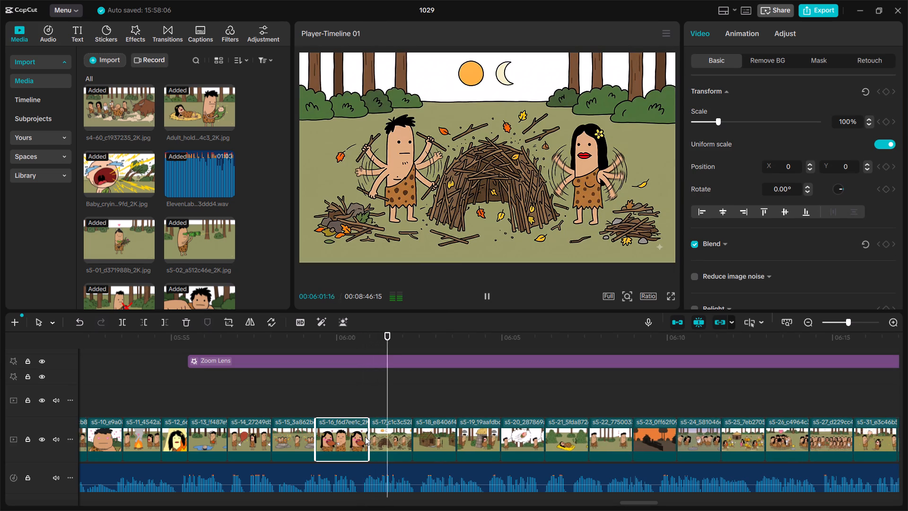
pyautogui.press('space')
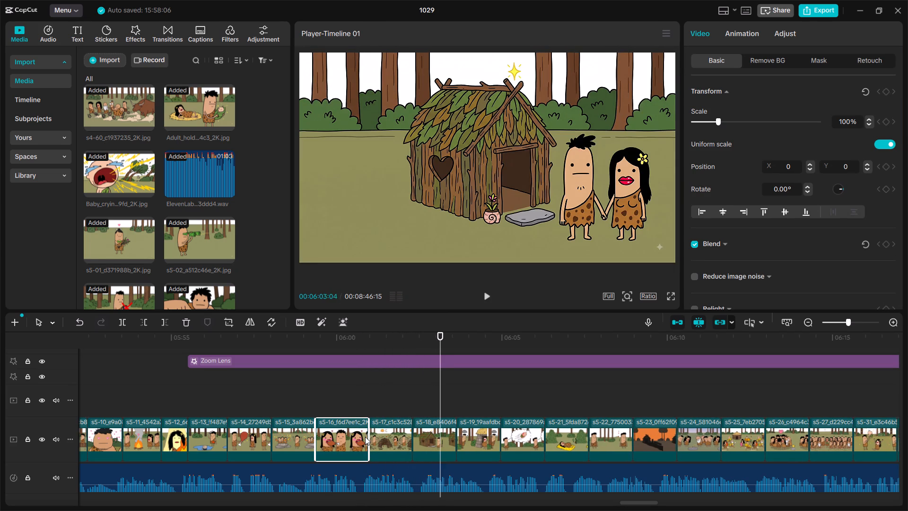
pyautogui.press('space')
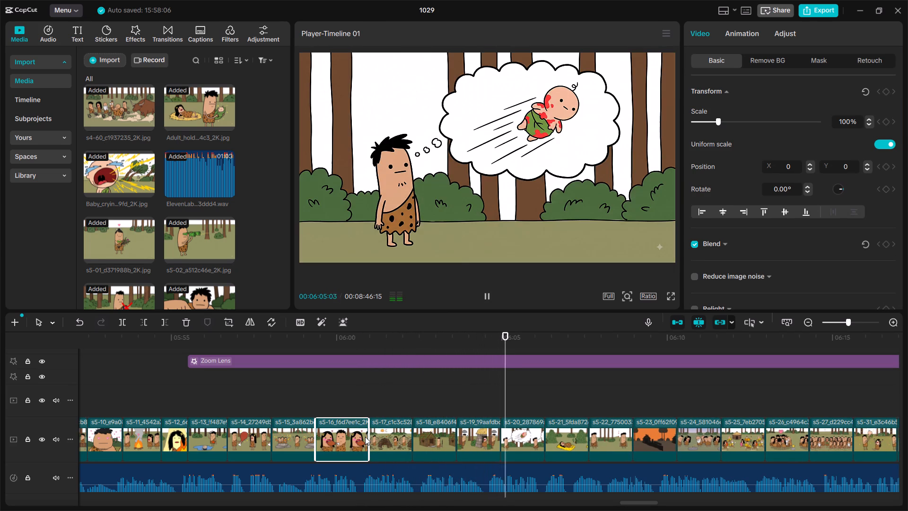
pyautogui.press('space')
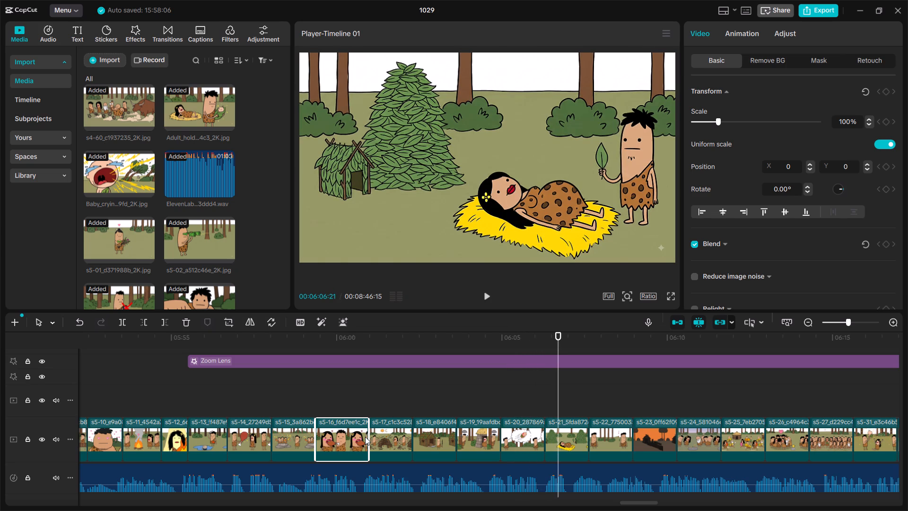
pyautogui.press('space')
pyautogui.press('space')
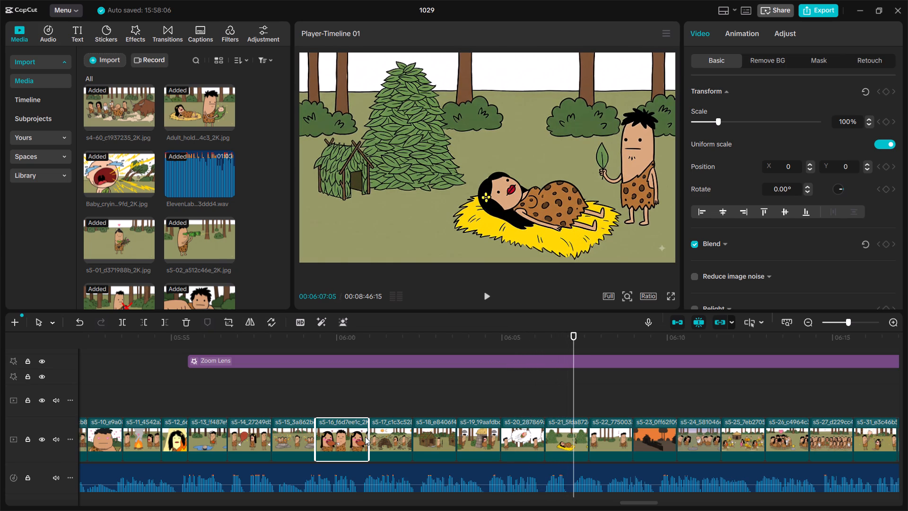
pyautogui.press('space')
pyautogui.press('space')
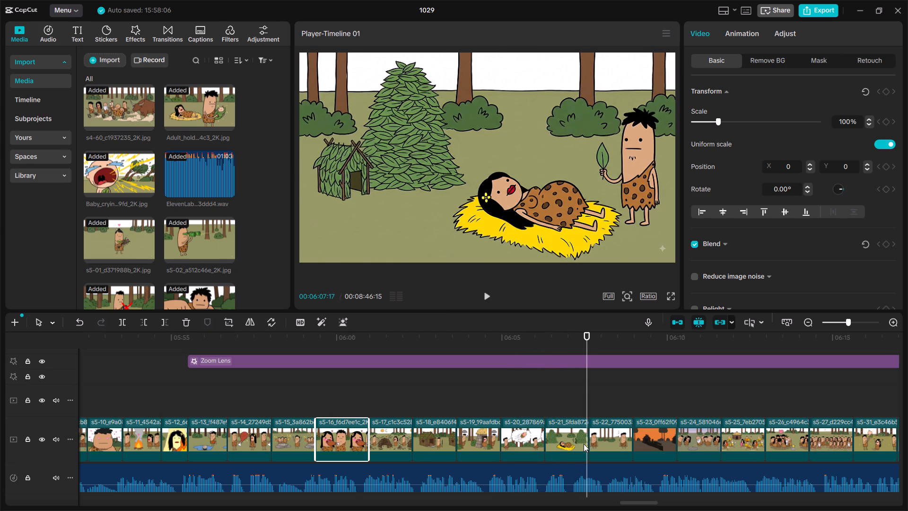
# Lengthen the s5-21 clip to about 1.9 seconds.
pyautogui.click(583, 444)
pyautogui.moveTo(588, 440); pyautogui.dragTo(606, 440)
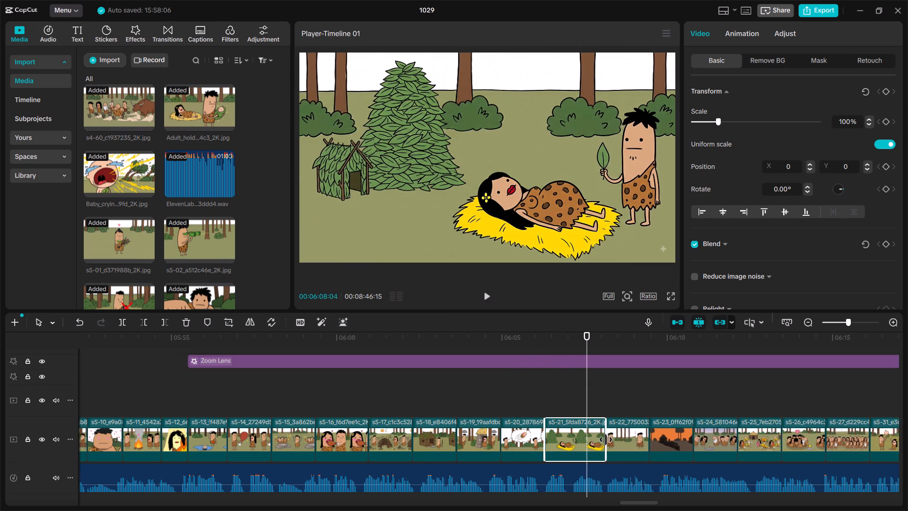
pyautogui.moveTo(606, 440); pyautogui.dragTo(605, 440)
# Play the narration in short stretches from the end of s5-21 up to s5-32, checking how the images match.
pyautogui.press('space')
pyautogui.press('space')
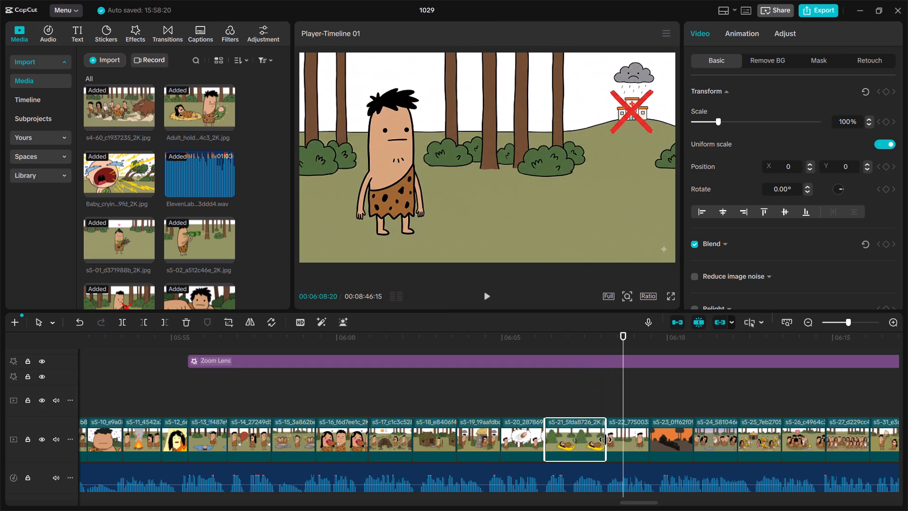
pyautogui.press('space')
pyautogui.press('space')
pyautogui.hscroll(-1, 605, 440)
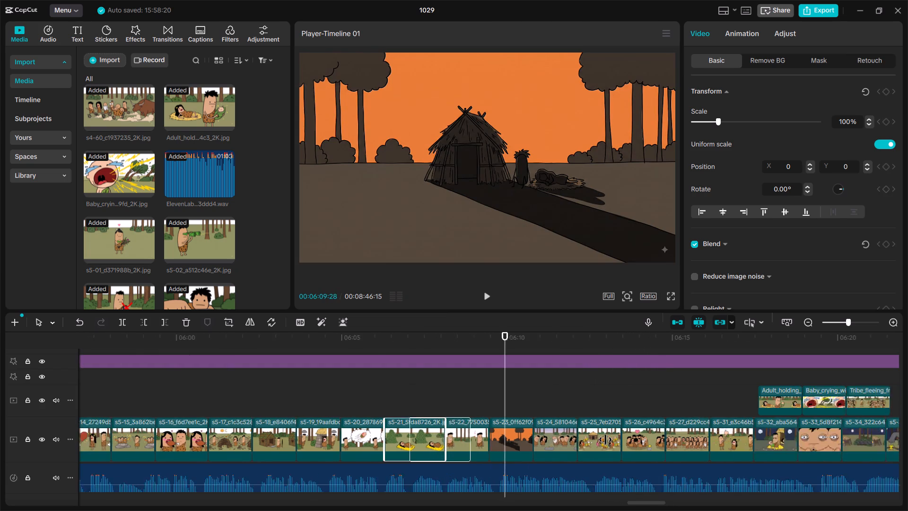
pyautogui.hscroll(-1, 605, 440)
pyautogui.press('space')
pyautogui.press('space')
pyautogui.press('space')
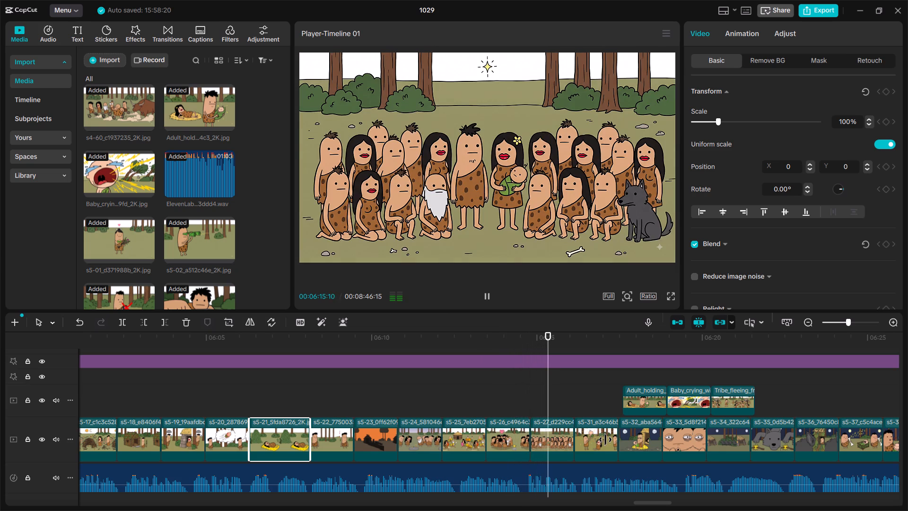
pyautogui.press('space')
pyautogui.press('space')
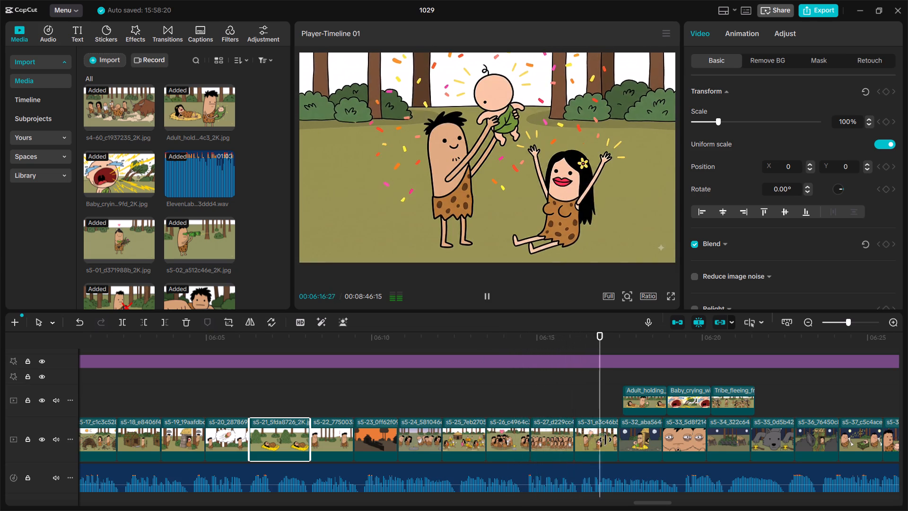
pyautogui.press('space')
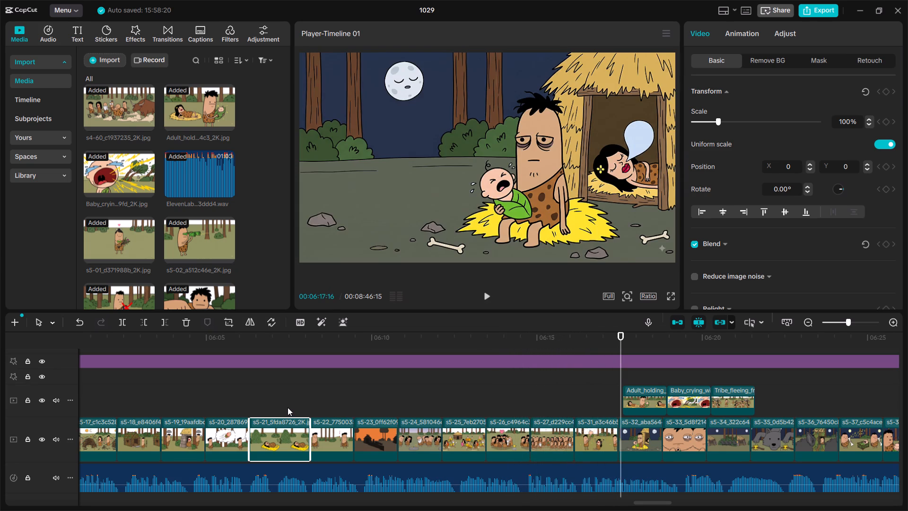
# Replay the narration from s5-21 to s5-25 and again from s5-23, finding where the s5-23 image should end.
pyautogui.click(288, 407)
pyautogui.press('space')
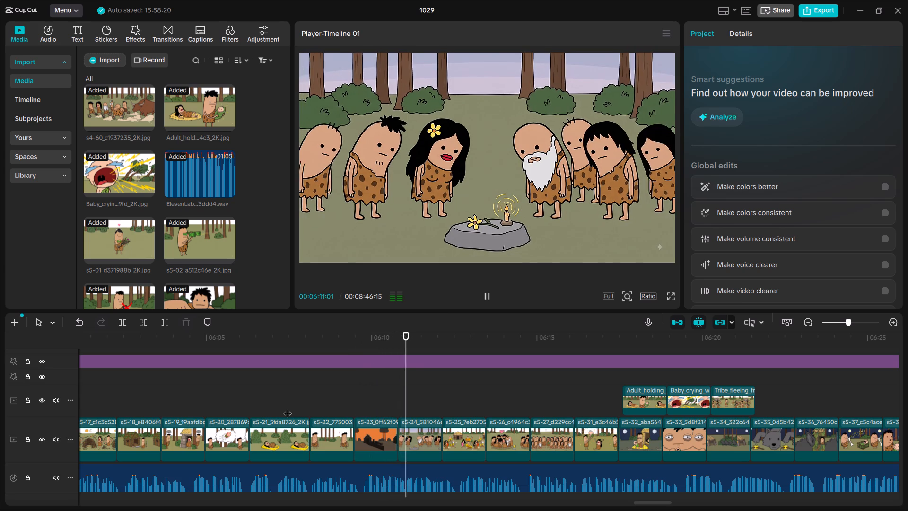
pyautogui.press('space')
pyautogui.press('space')
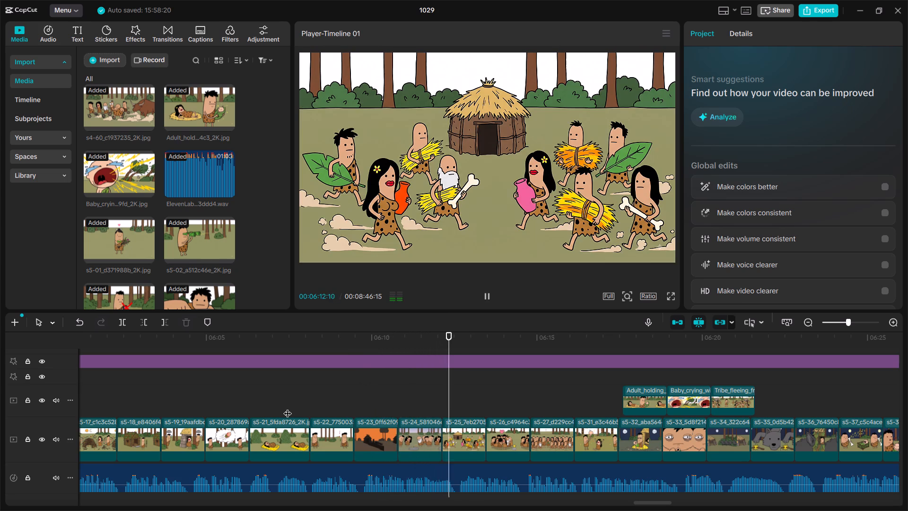
pyautogui.press('space')
pyautogui.click(393, 436)
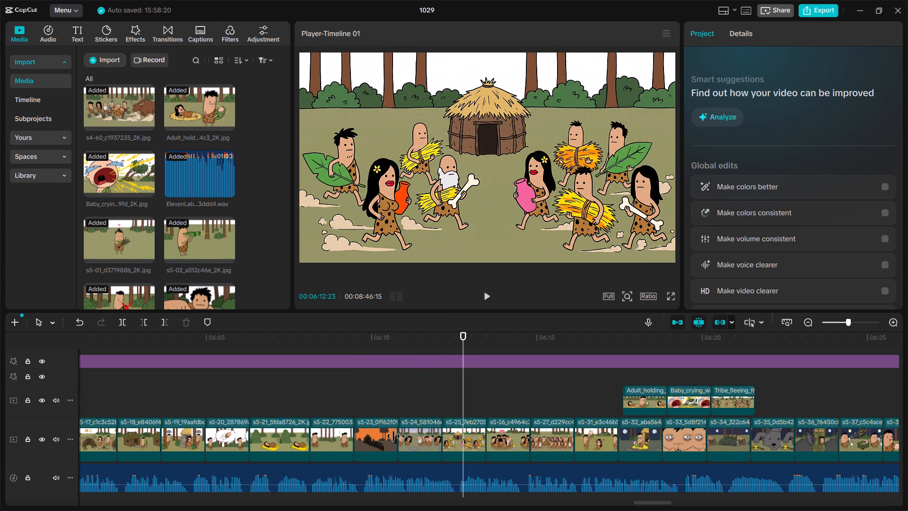
pyautogui.click(372, 398)
pyautogui.click(372, 398)
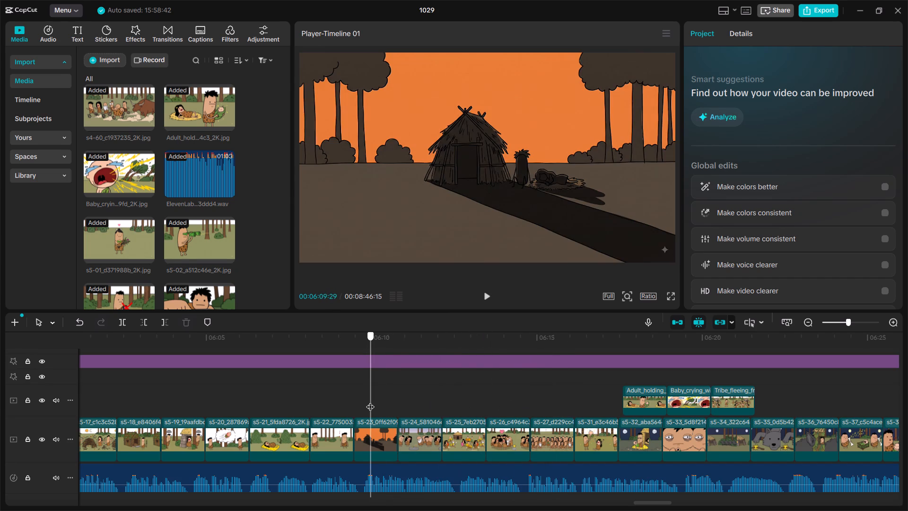
pyautogui.press('space')
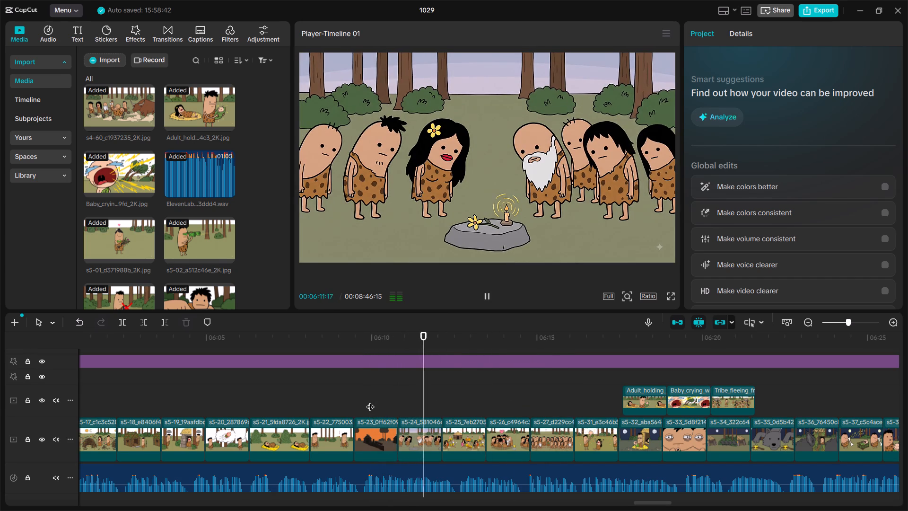
pyautogui.press('space')
# Lengthen the s5-23 clip to about 2.8 seconds so that it ends at 06:12:08.
pyautogui.click(383, 444)
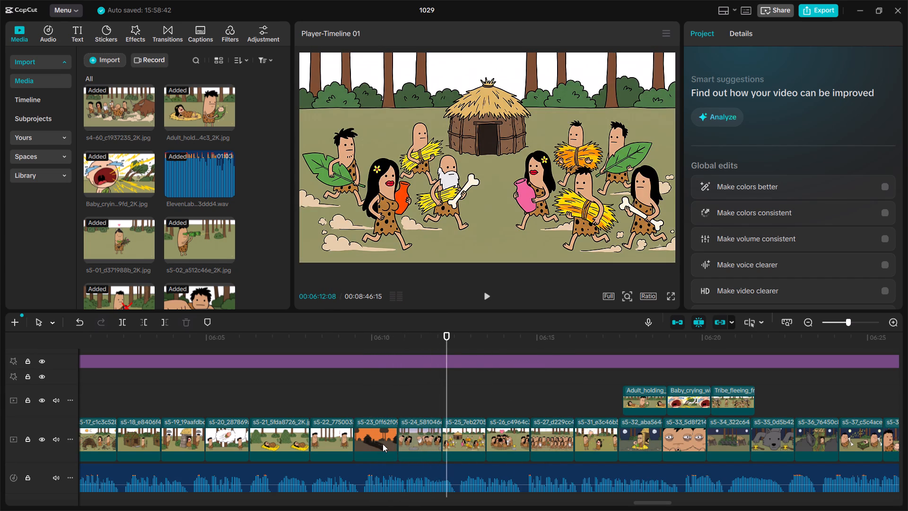
pyautogui.moveTo(396, 436); pyautogui.dragTo(442, 432)
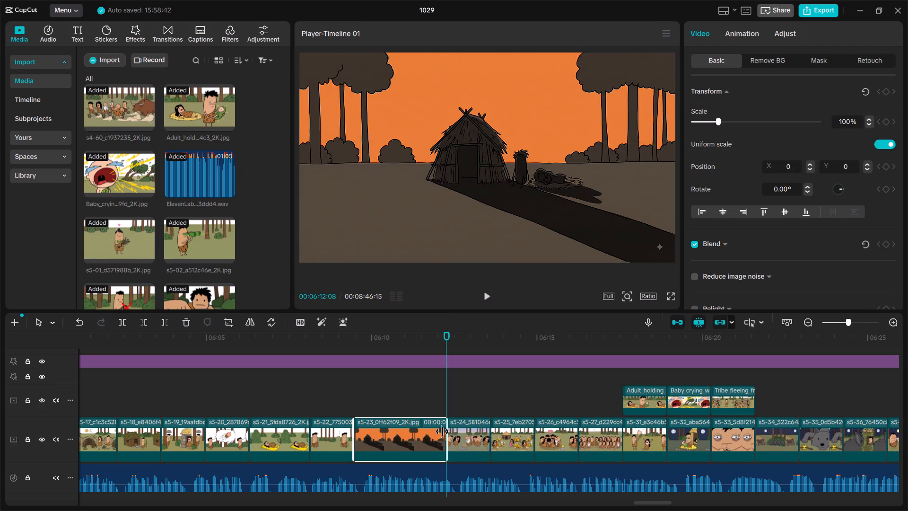
pyautogui.moveTo(442, 432); pyautogui.dragTo(442, 432)
# Play the narration in short stretches from s5-24 to the end of s5-27, checking each image against the voice-over.
pyautogui.press('space')
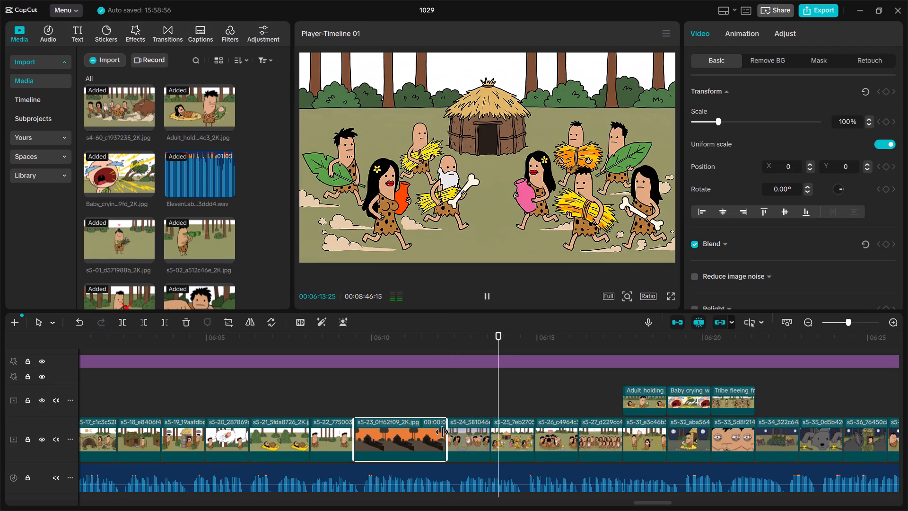
pyautogui.press('space')
pyautogui.press('space')
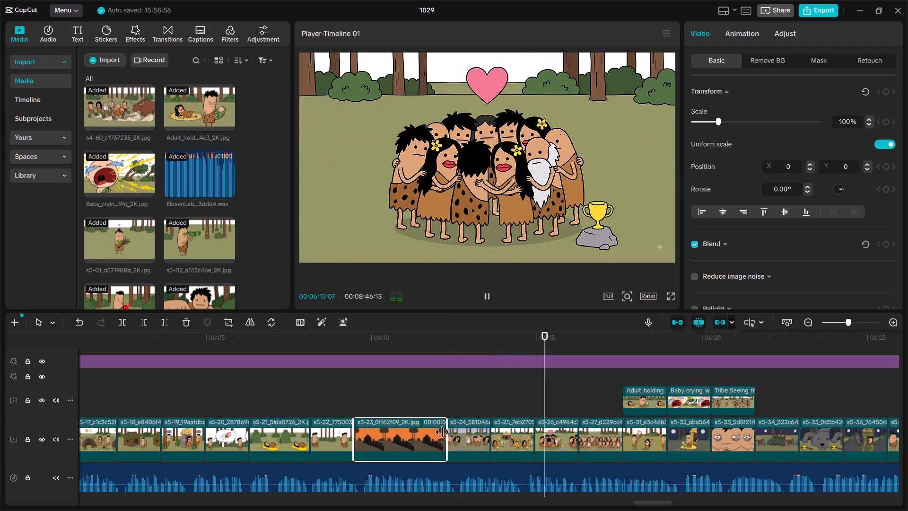
pyautogui.press('space')
pyautogui.press('space')
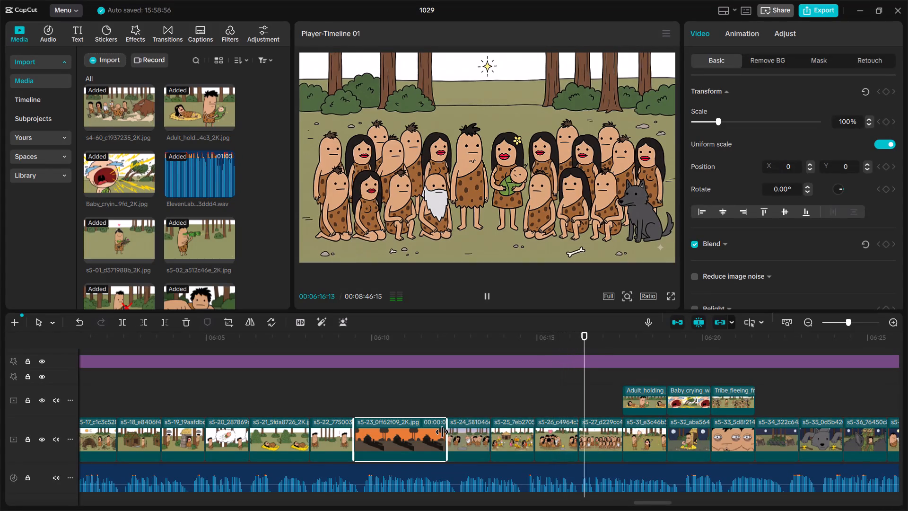
pyautogui.press('space')
pyautogui.press('space')
pyautogui.press('space')
# Move the Adult_holding, Baby_crying and Tribe_fleeing overlay clips together along their track to sit above s5-40 to s5-42, starting at about 06:29.
pyautogui.hscroll(-1, 442, 432)
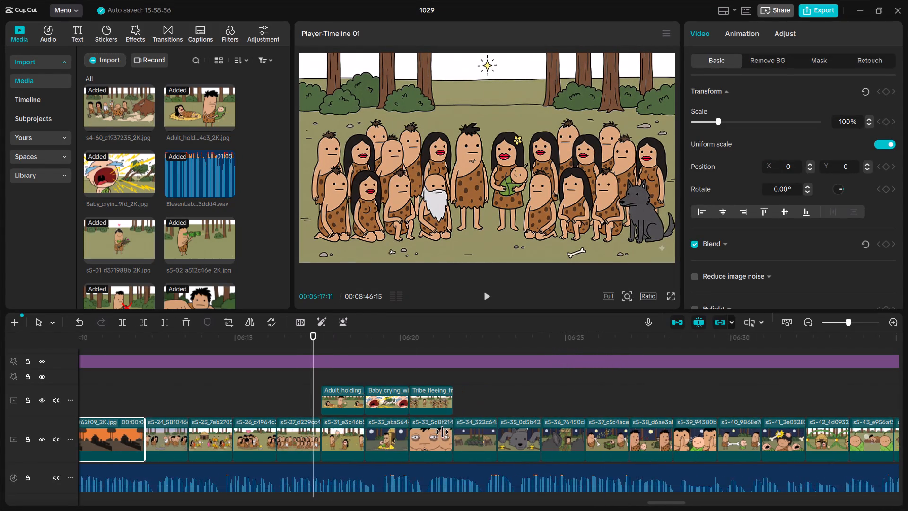
pyautogui.hscroll(-1, 442, 432)
pyautogui.moveTo(279, 395); pyautogui.dragTo(449, 393)
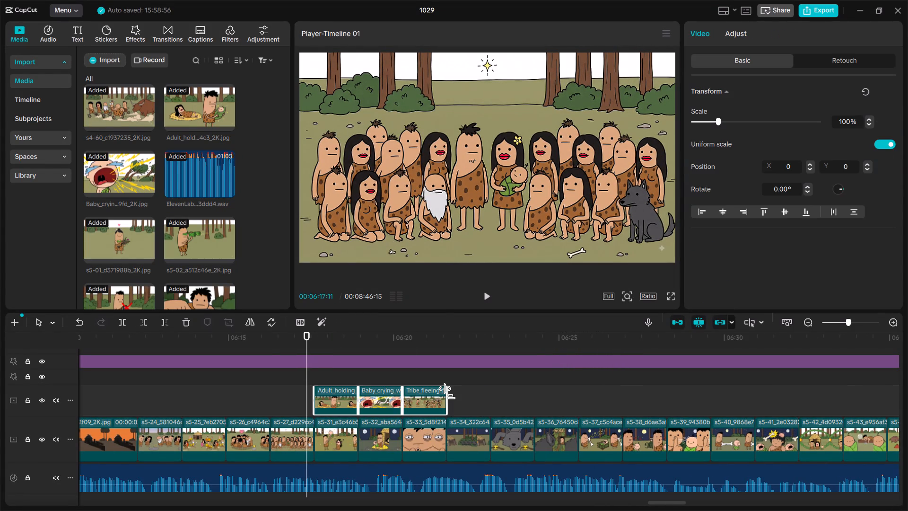
pyautogui.moveTo(423, 397); pyautogui.dragTo(818, 401)
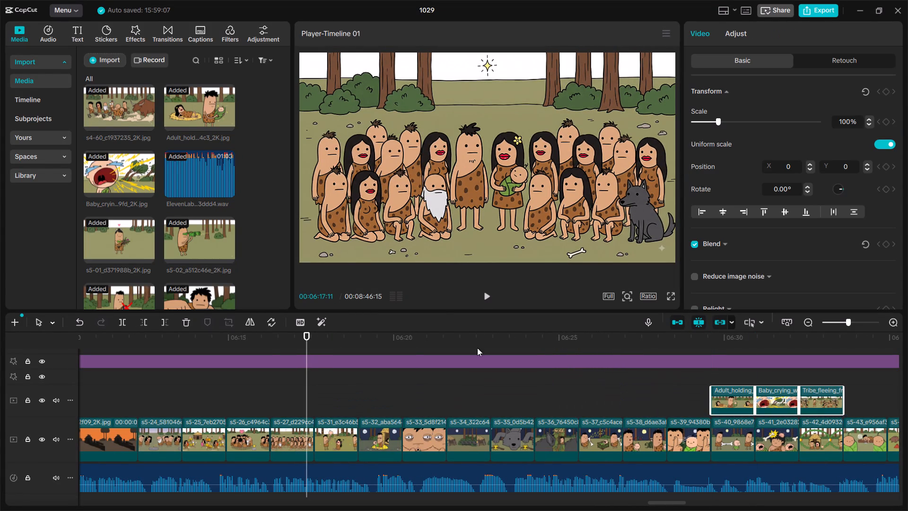
# Replay the narration in short stretches from s5-24 up to s5-33, checking each image against the voice-over.
pyautogui.click(150, 401)
pyautogui.press('space')
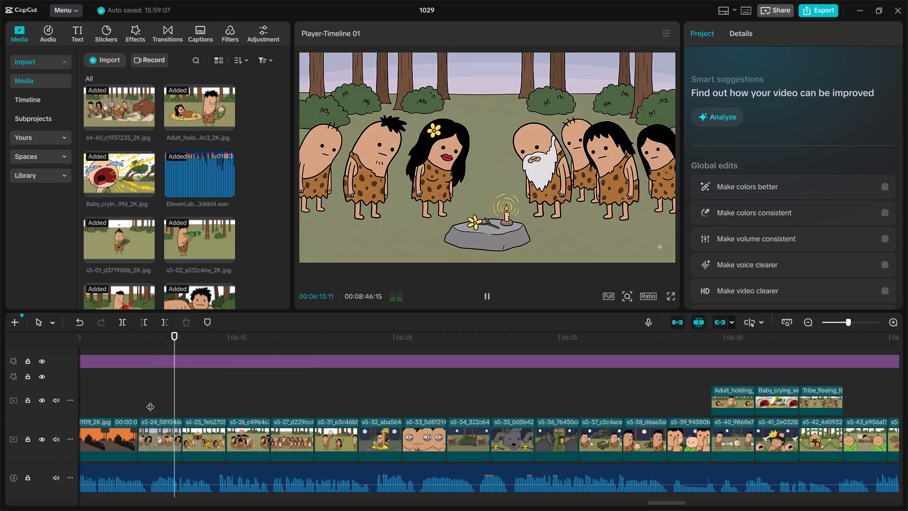
pyautogui.press('space')
pyautogui.press('space')
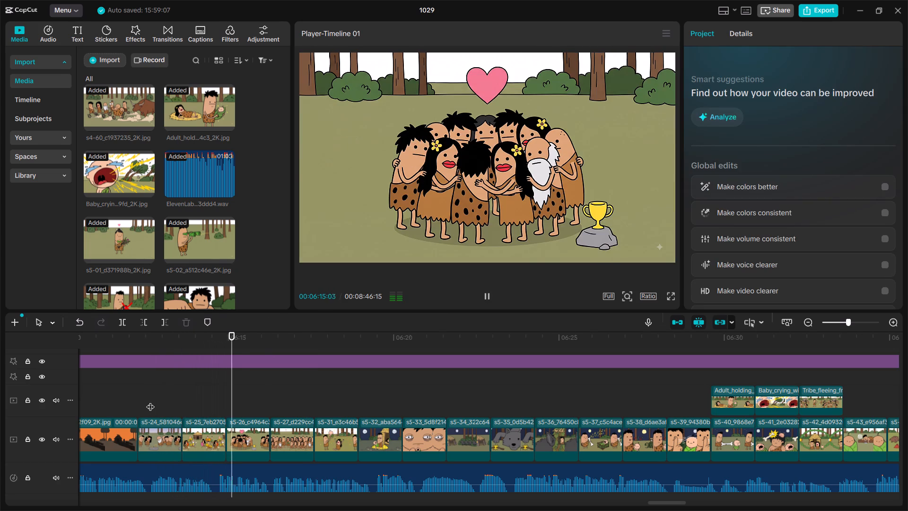
pyautogui.press('space')
pyautogui.press('space')
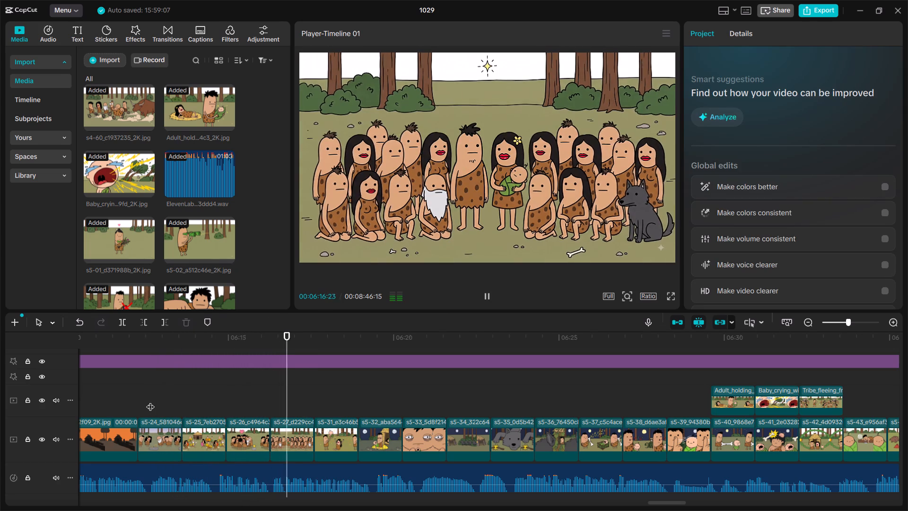
pyautogui.press('space')
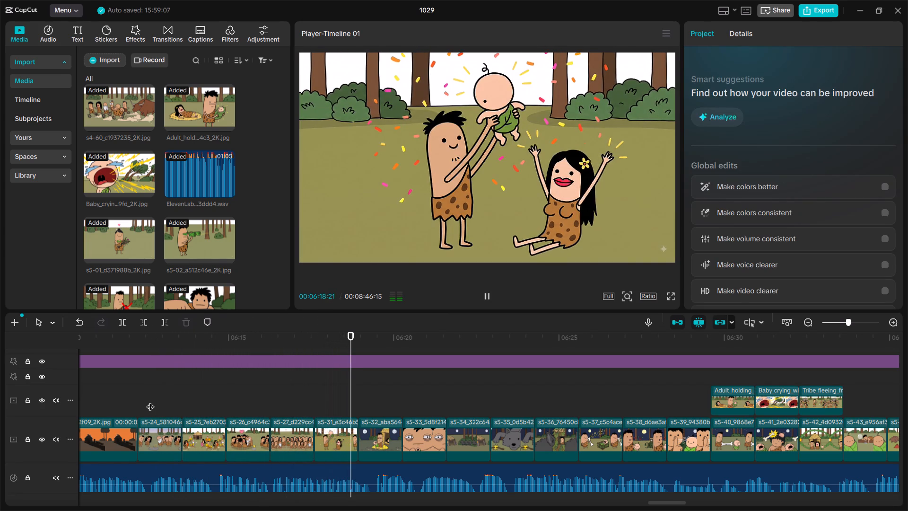
pyautogui.press('space')
pyautogui.press('space')
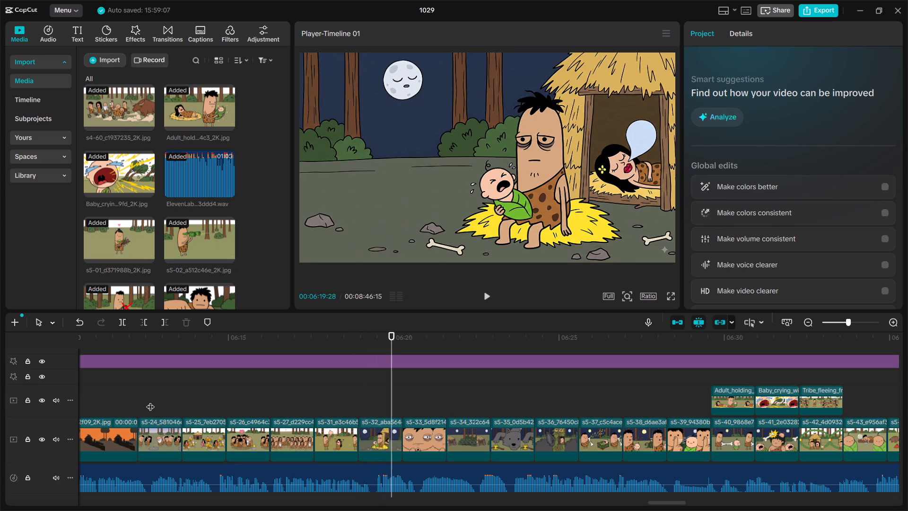
pyautogui.press('space')
pyautogui.press('space')
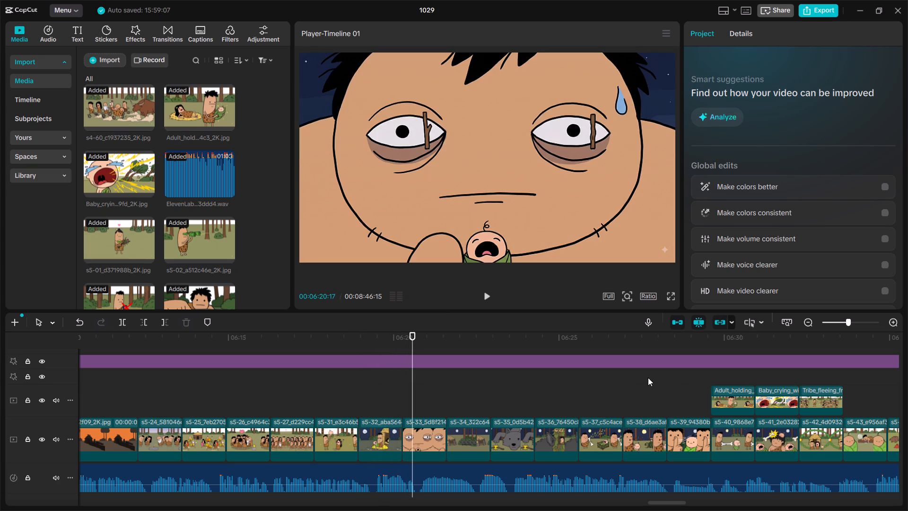
# Preview the Adult_holding and Baby_crying overlay clips and replay the narration from s5-26 to s5-34 to find where they belong.
pyautogui.click(677, 382)
pyautogui.moveTo(677, 382); pyautogui.dragTo(737, 384)
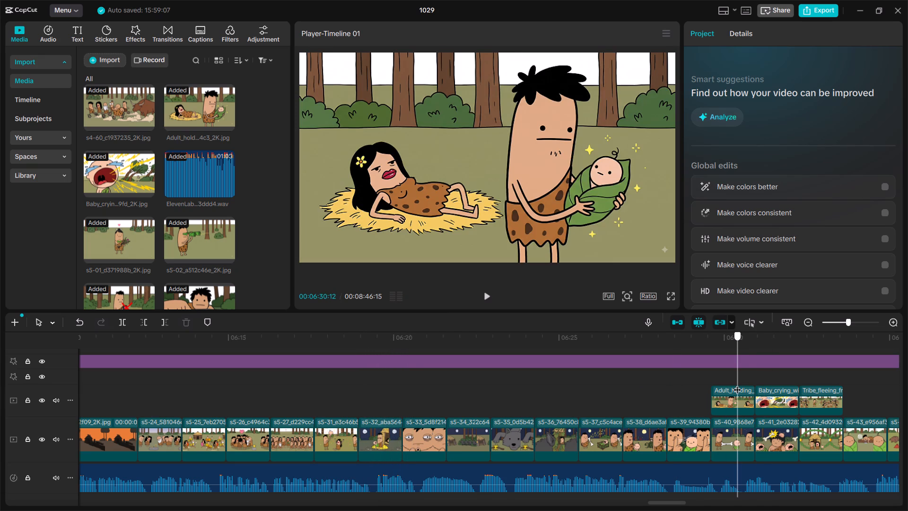
pyautogui.moveTo(737, 384); pyautogui.dragTo(769, 379)
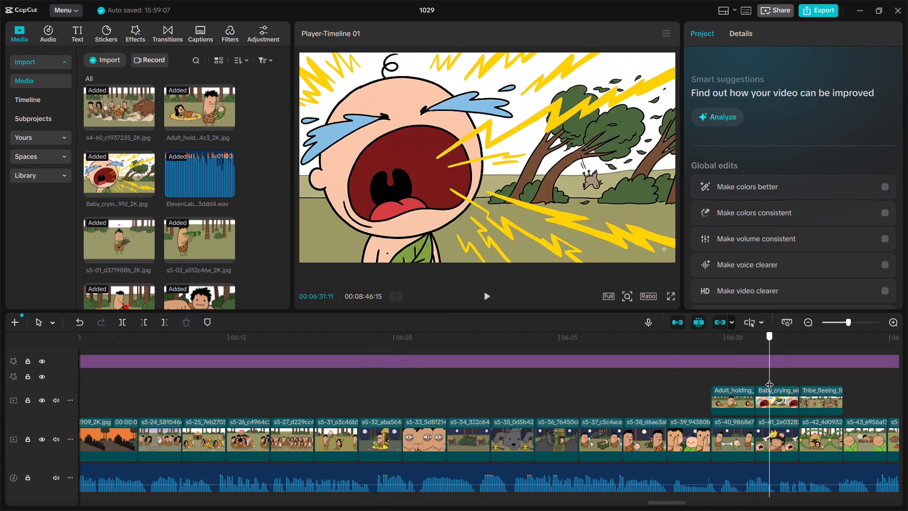
pyautogui.moveTo(769, 379); pyautogui.dragTo(229, 426)
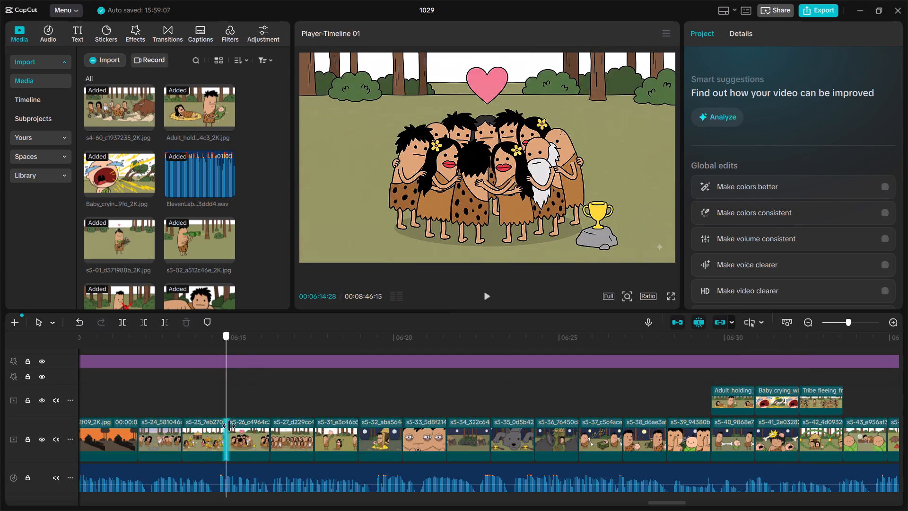
pyautogui.moveTo(229, 426); pyautogui.dragTo(248, 422)
pyautogui.press('space')
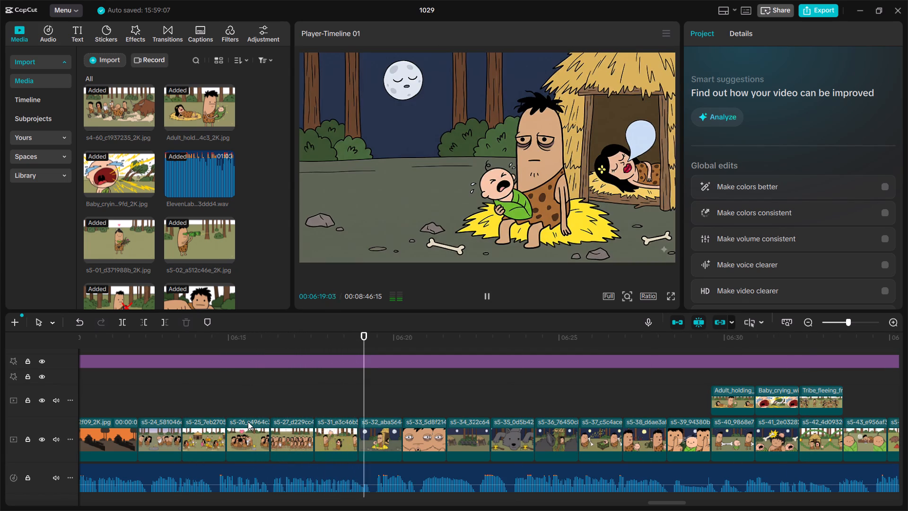
pyautogui.press('space')
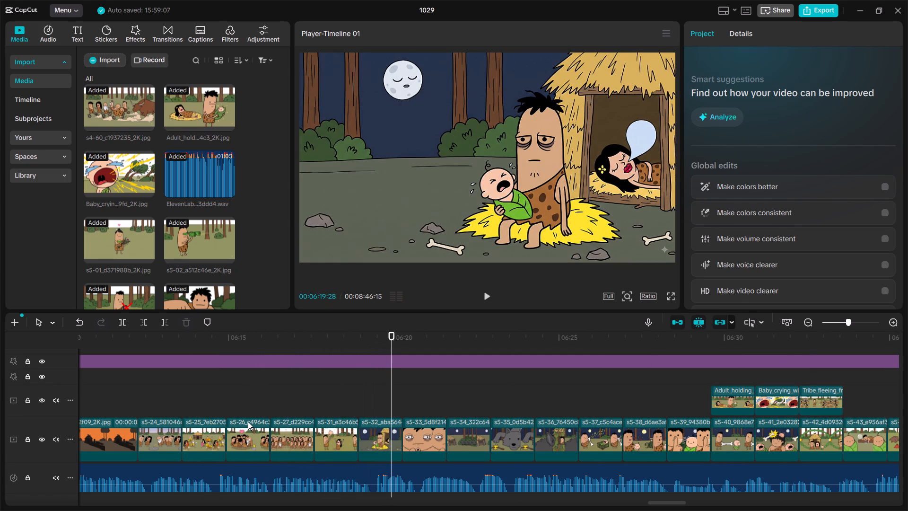
pyautogui.press('space')
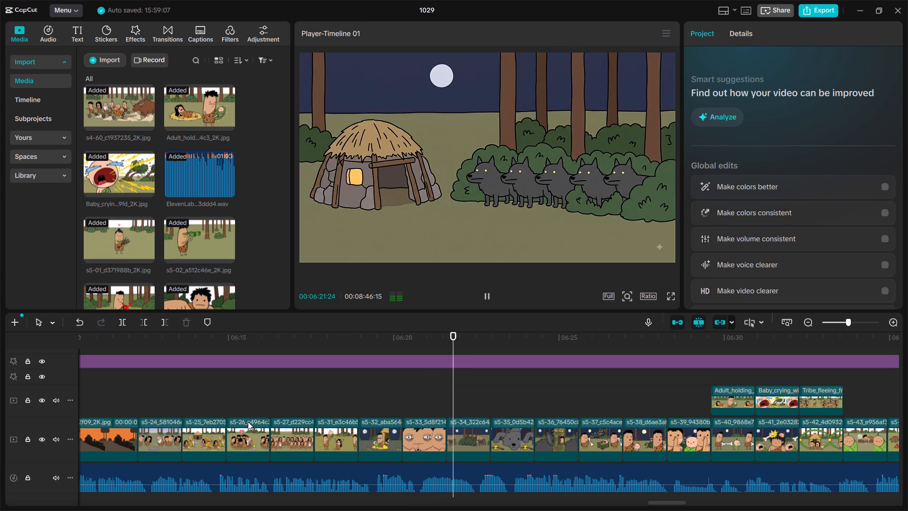
pyautogui.press('space')
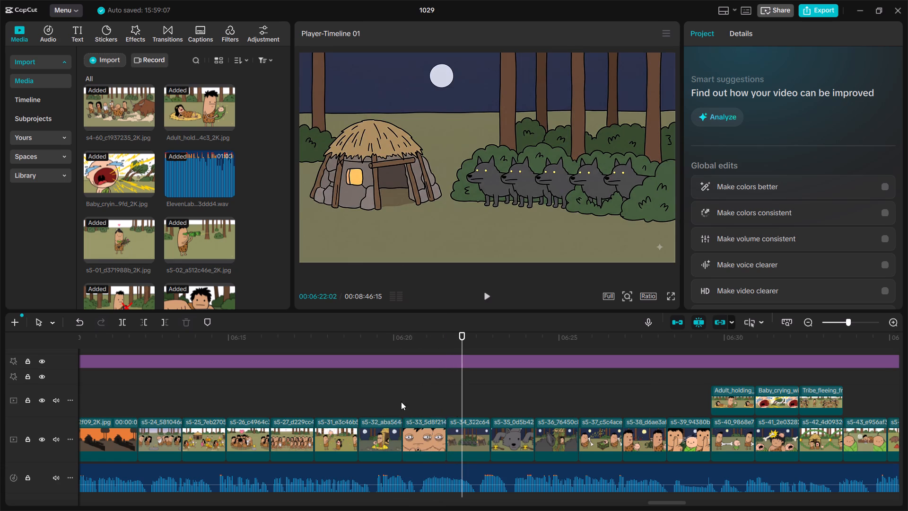
# Move the Adult_holding and Baby_crying overlay clips into the main track, in that order, between s5-27 and s5-31.
pyautogui.click(693, 399)
pyautogui.moveTo(736, 394); pyautogui.dragTo(322, 437)
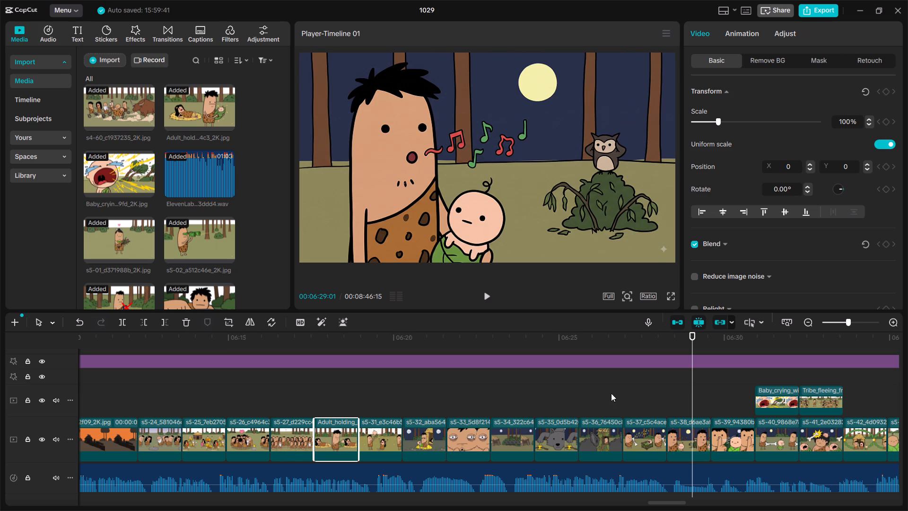
pyautogui.moveTo(774, 395); pyautogui.dragTo(359, 441)
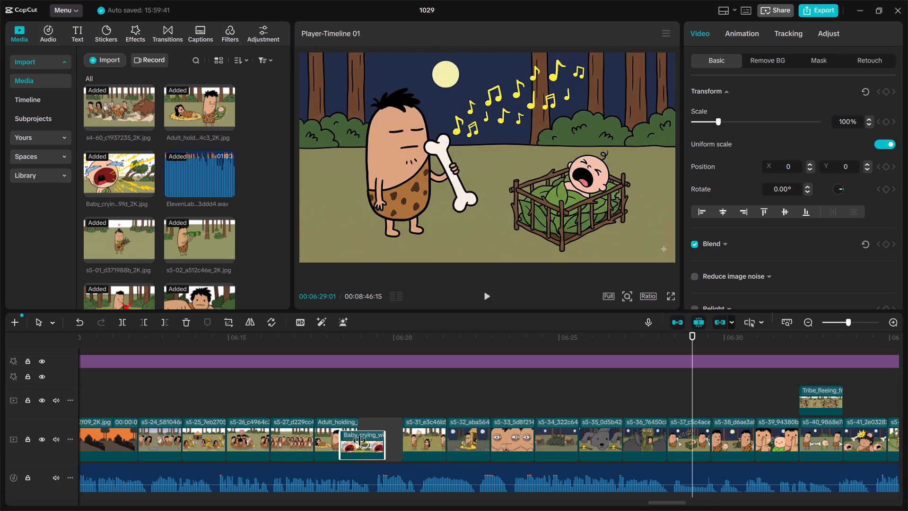
pyautogui.click(204, 397)
pyautogui.press('space')
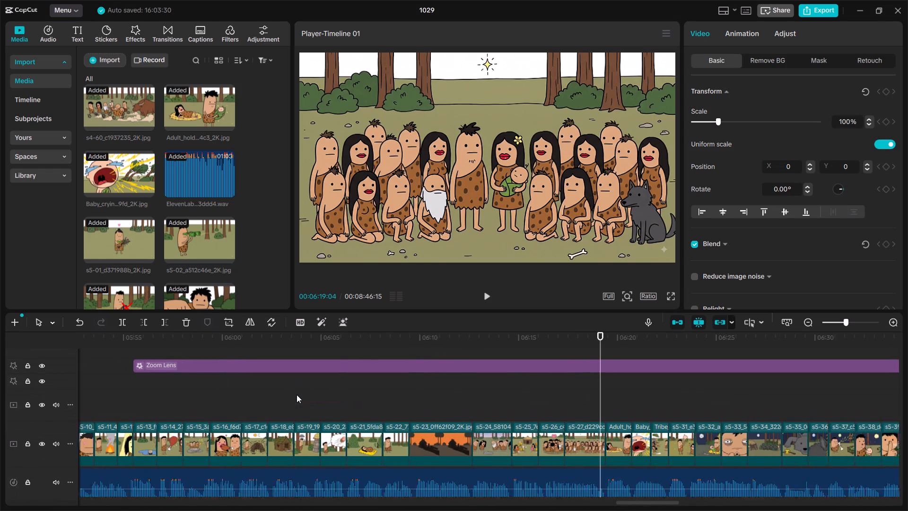
pyautogui.hscroll(1, 297, 395)
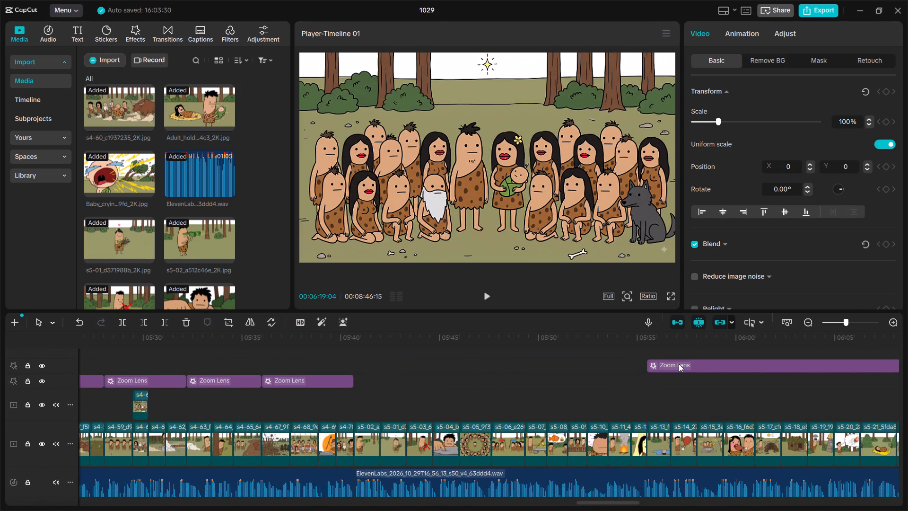
pyautogui.moveTo(679, 364); pyautogui.dragTo(386, 382)
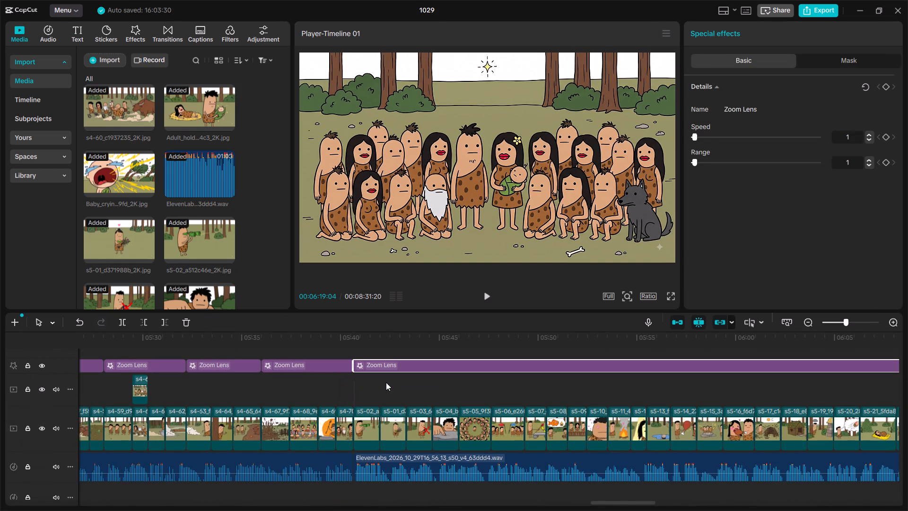
# Play the opening chapter 5 clips from just before s5-02 to s5-05 to check them with the Zoom Lens effect.
pyautogui.click(345, 387)
pyautogui.press('space')
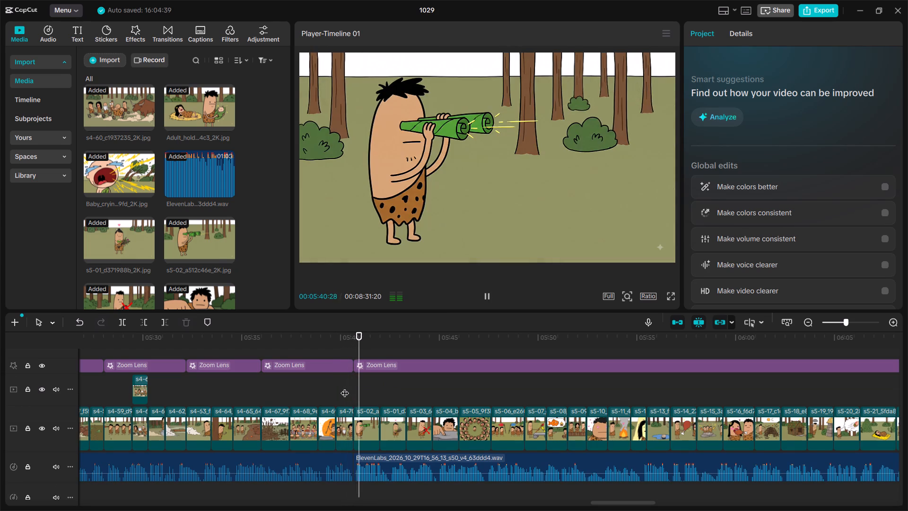
pyautogui.press('space')
pyautogui.press('space')
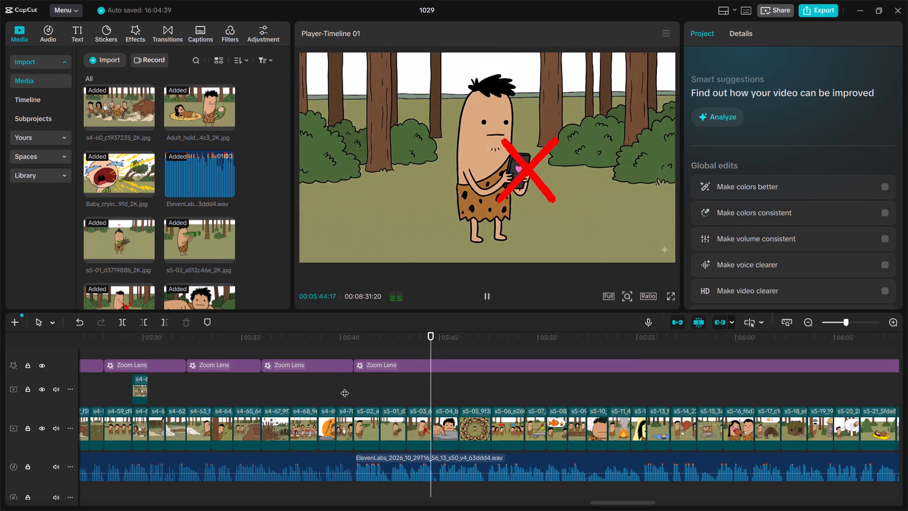
pyautogui.press('space')
pyautogui.press('space')
pyautogui.press('space')
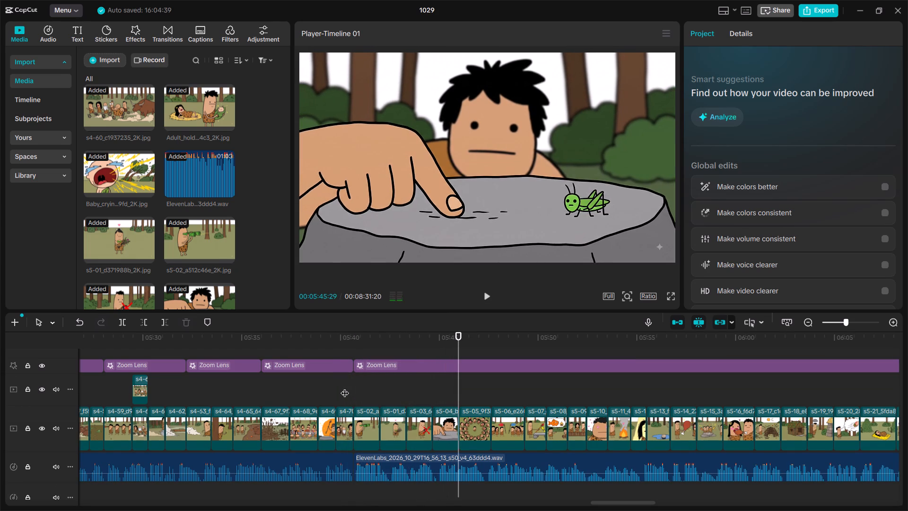
# Split the long Zoom Lens effect over chapter 5 at the starts of clips s5-04 and s5-07.
pyautogui.moveTo(459, 344); pyautogui.dragTo(435, 348)
pyautogui.click(425, 361)
pyautogui.hotkey('ctrl', 'b')
pyautogui.press('space')
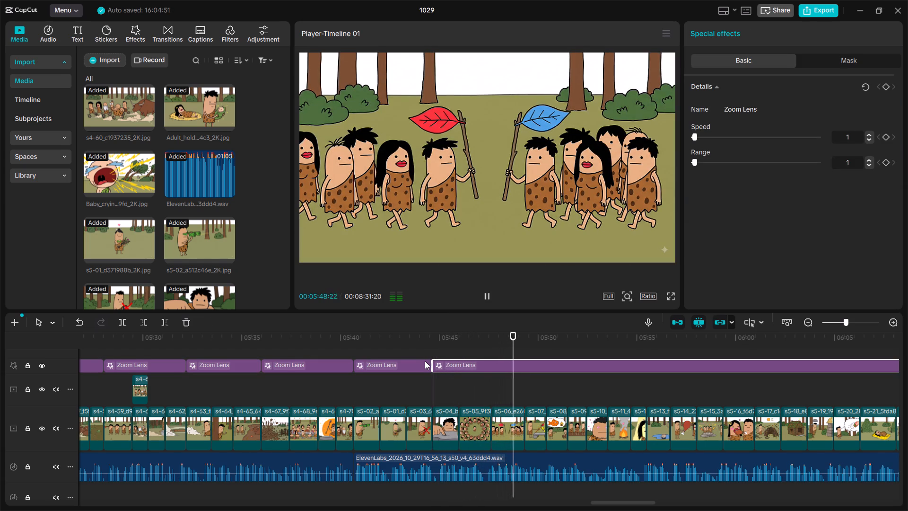
pyautogui.press('space')
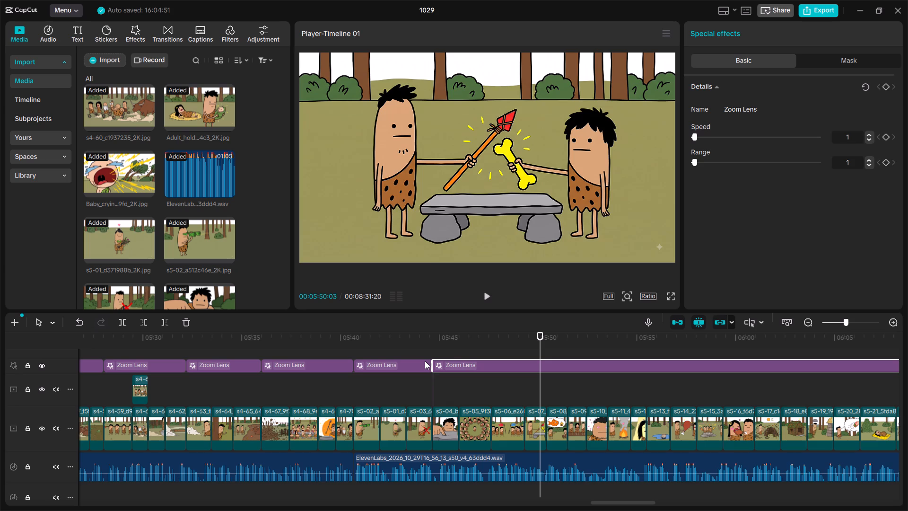
pyautogui.press('space')
pyautogui.press('space')
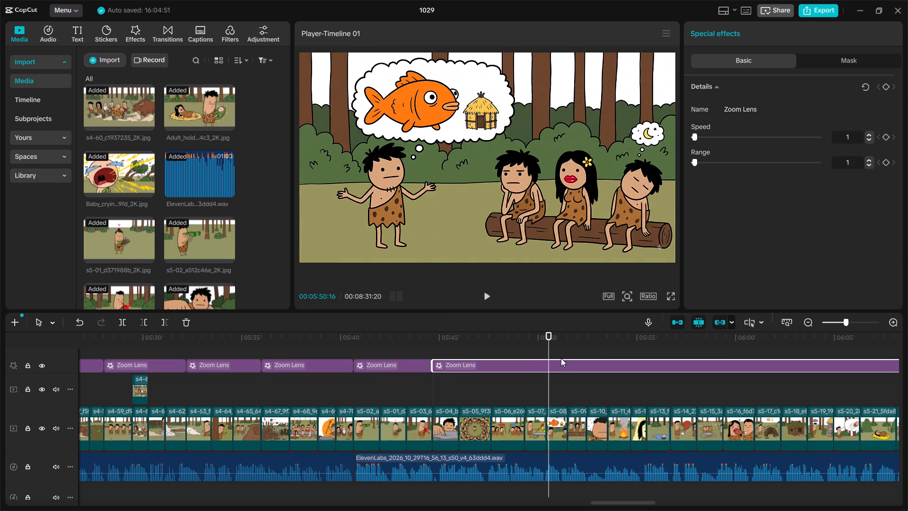
pyautogui.moveTo(550, 350); pyautogui.dragTo(527, 352)
pyautogui.hotkey('ctrl', 'b')
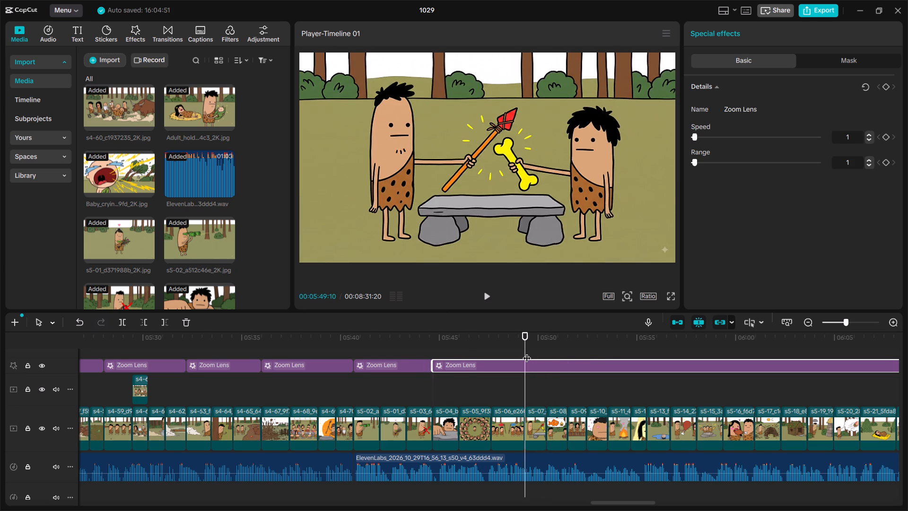
# Play on and split the remaining Zoom Lens effect at the starts of clips s5-10 and s5-14.
pyautogui.press('space')
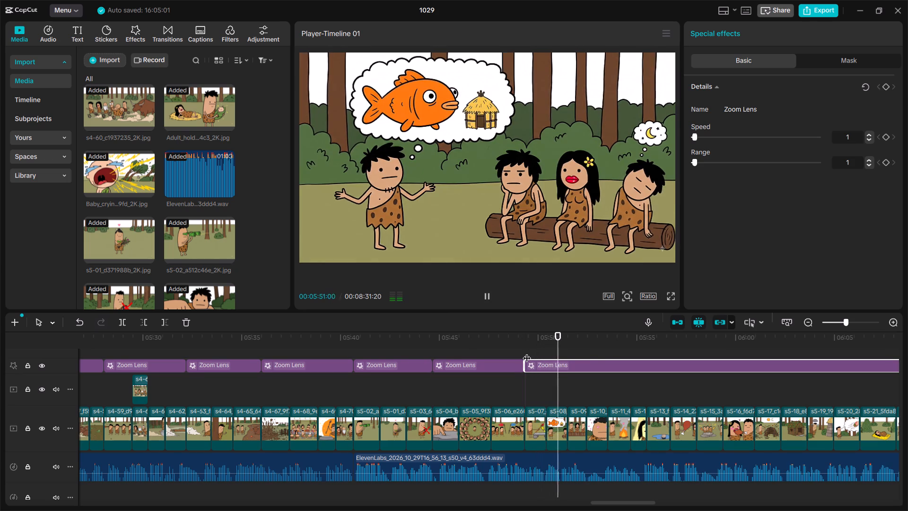
pyautogui.press('space')
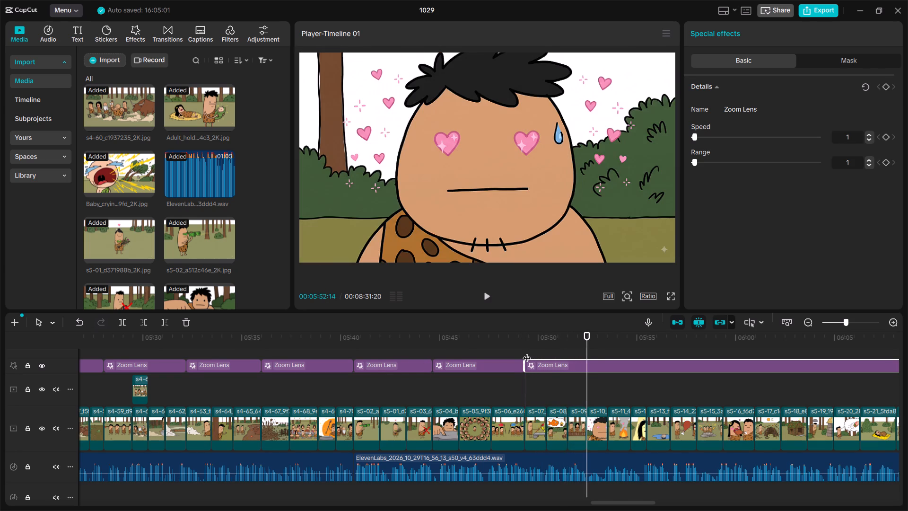
pyautogui.click(586, 348)
pyautogui.hotkey('ctrl', 'b')
pyautogui.press('space')
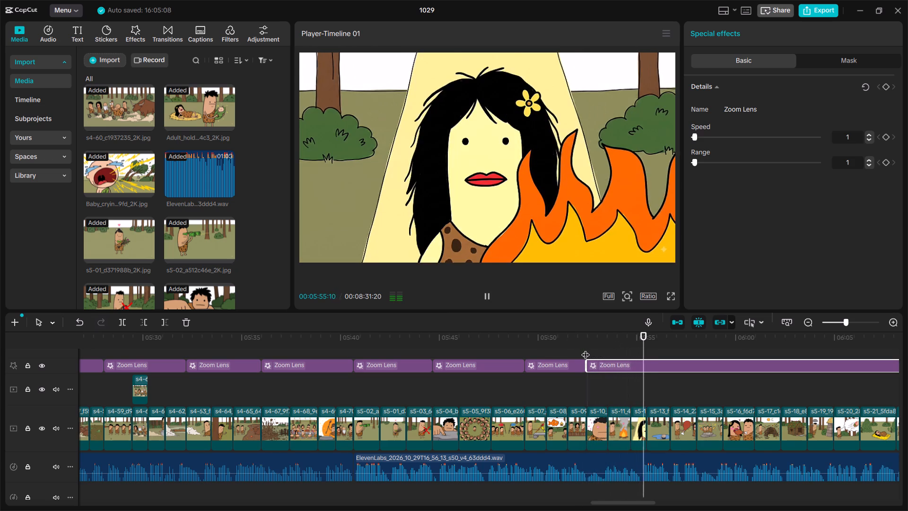
pyautogui.press('space')
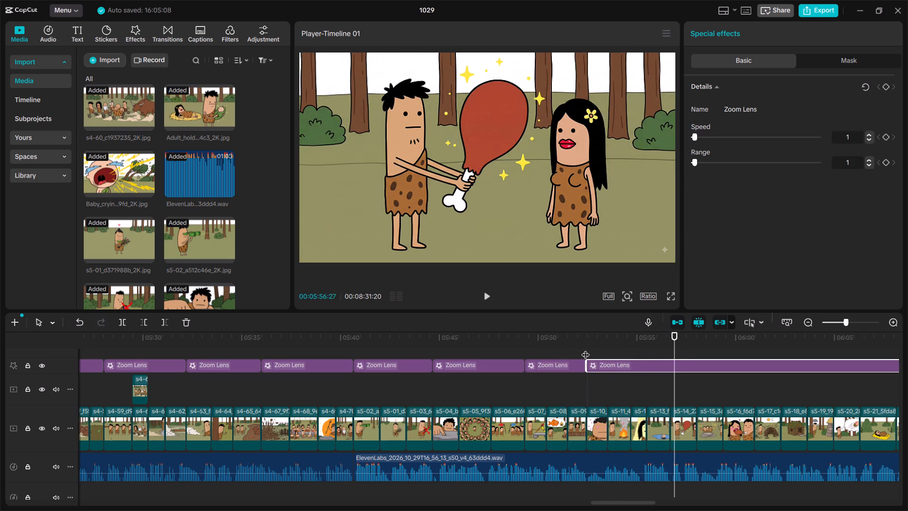
pyautogui.click(674, 352)
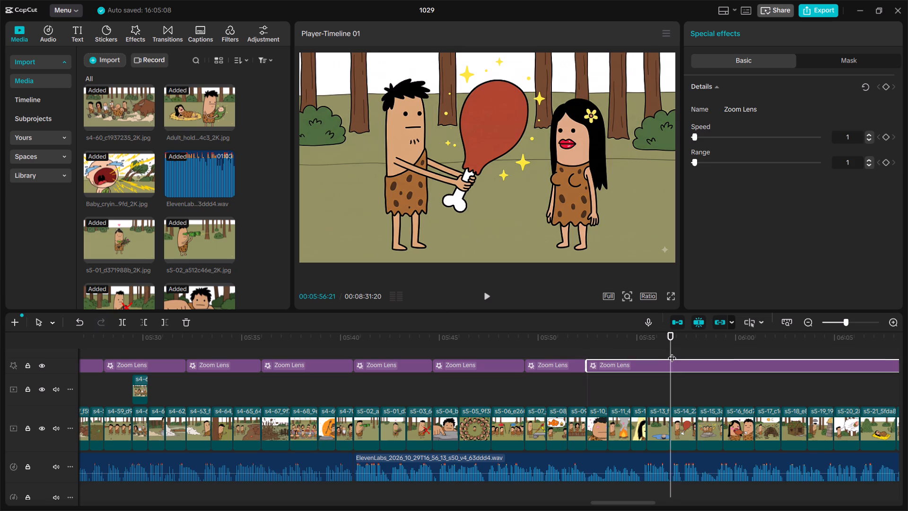
pyautogui.hotkey('ctrl', 'b')
# Play on and split the remaining Zoom Lens effect at the starts of clips s5-17 and s5-21.
pyautogui.press('space')
pyautogui.hscroll(-1, 672, 352)
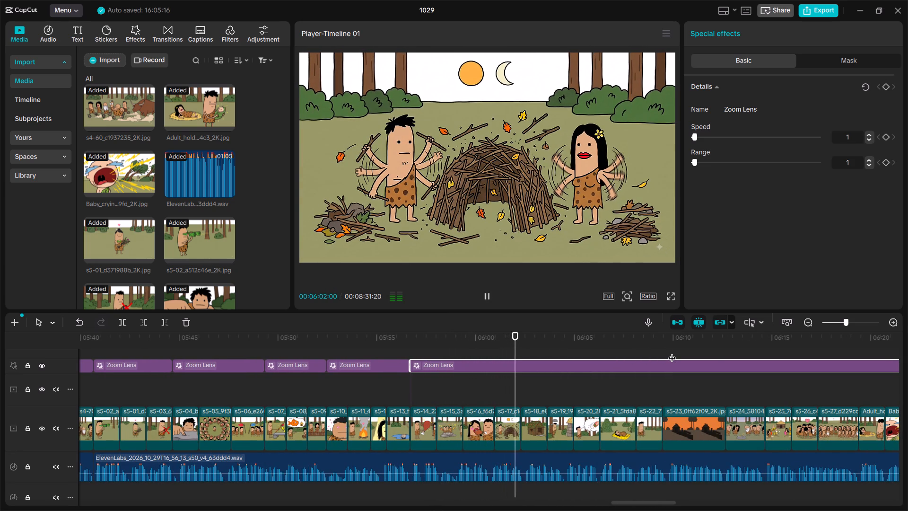
pyautogui.press('space')
pyautogui.moveTo(517, 352); pyautogui.dragTo(491, 353)
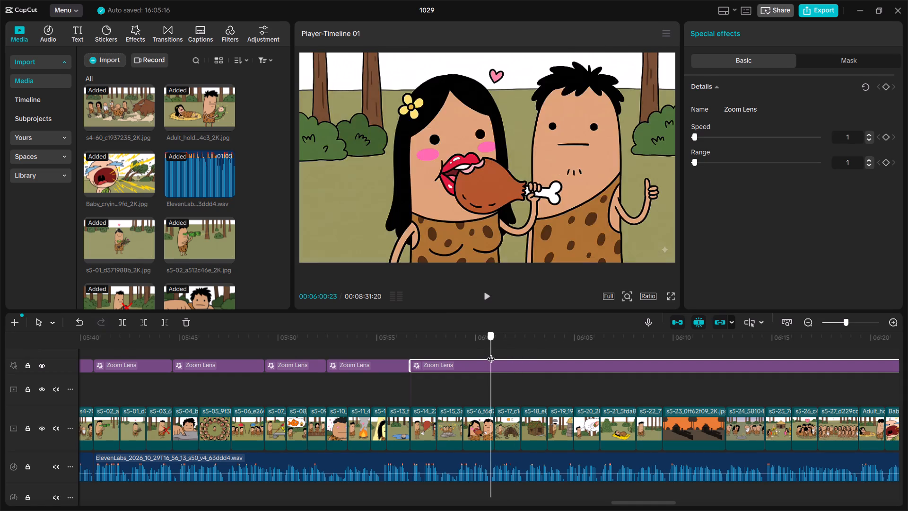
pyautogui.moveTo(491, 353); pyautogui.dragTo(495, 355)
pyautogui.hotkey('ctrl', 'b')
pyautogui.press('space')
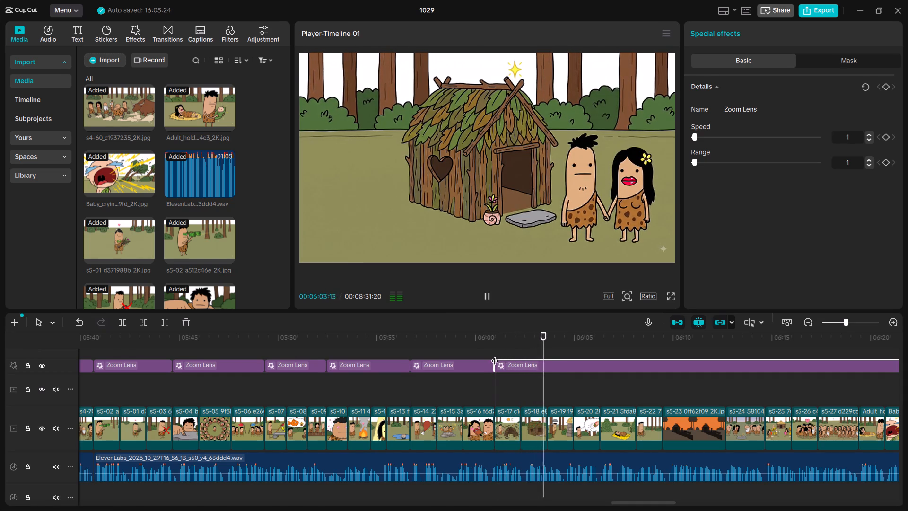
pyautogui.press('space')
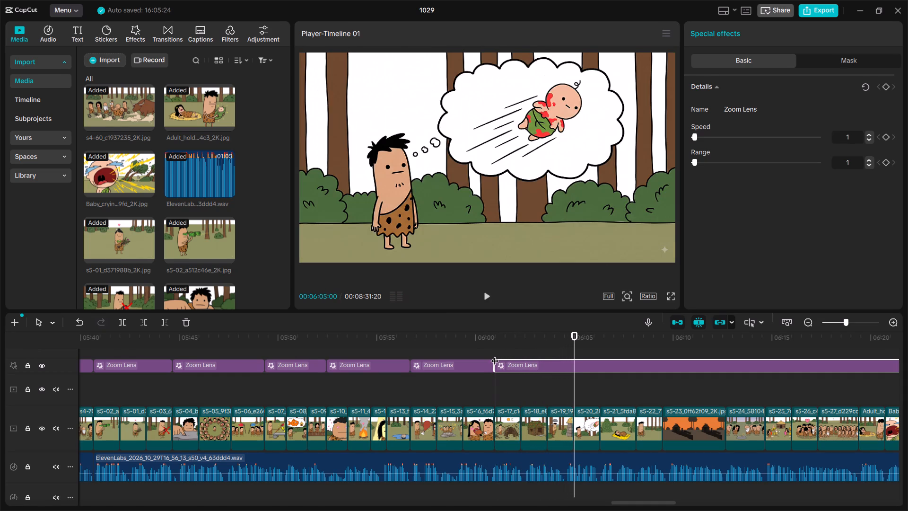
pyautogui.press('space')
pyautogui.press('space')
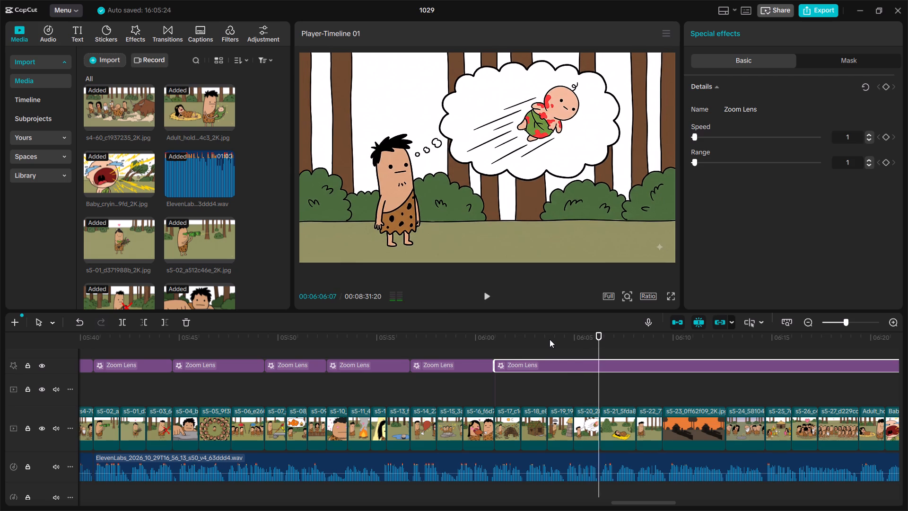
pyautogui.click(600, 346)
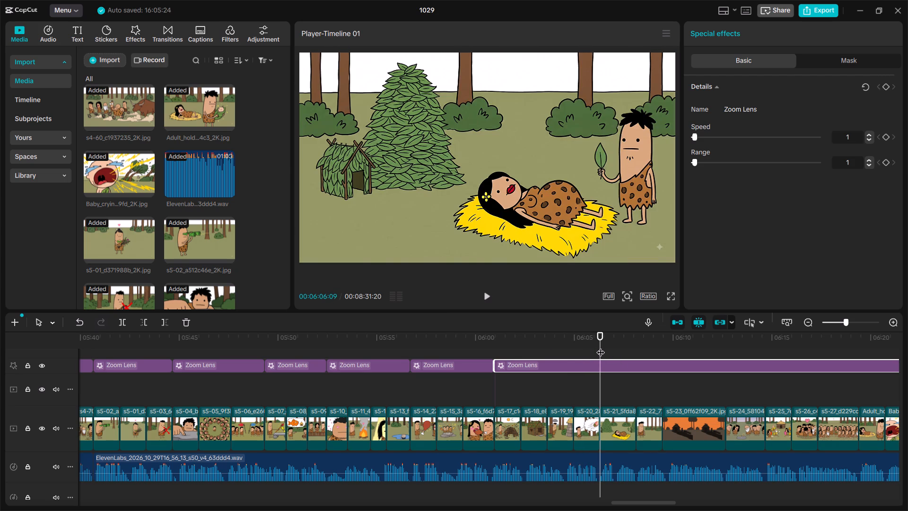
pyautogui.hotkey('ctrl', 'b')
# Split the remaining Zoom Lens effect at both ends of the orange sunset clip s5-23.
pyautogui.press('space')
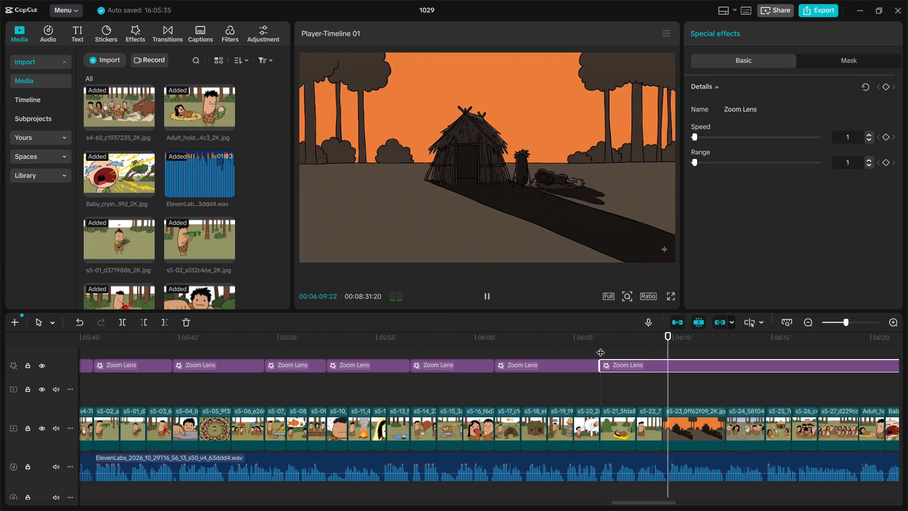
pyautogui.press('space')
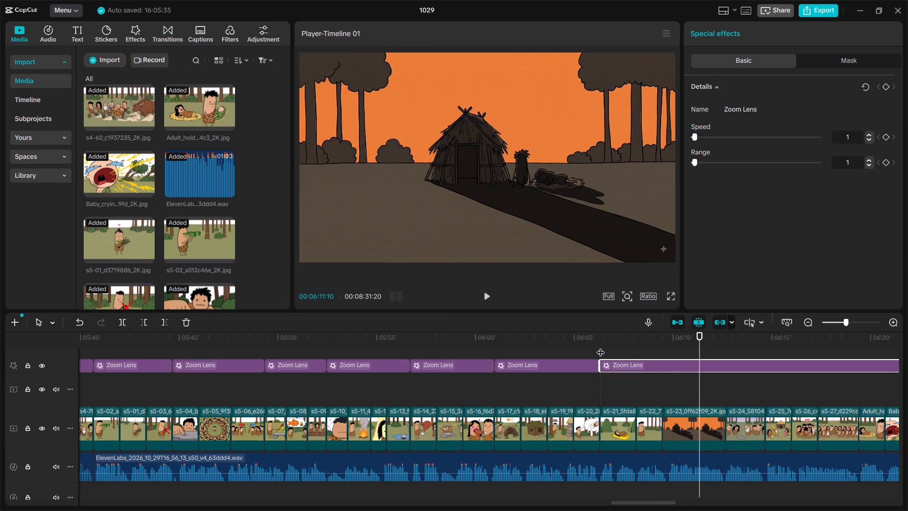
pyautogui.moveTo(698, 351); pyautogui.dragTo(663, 352)
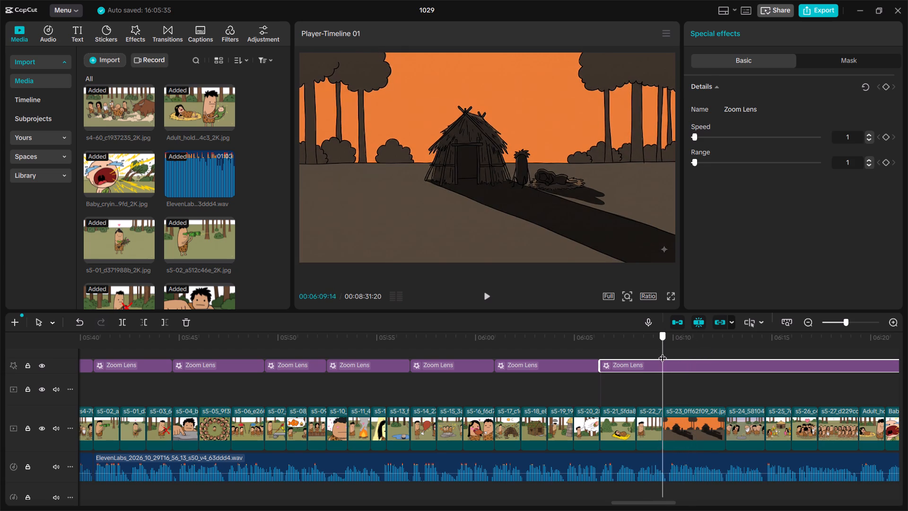
pyautogui.moveTo(663, 352); pyautogui.dragTo(662, 352)
pyautogui.hotkey('ctrl', 'b')
pyautogui.press('space')
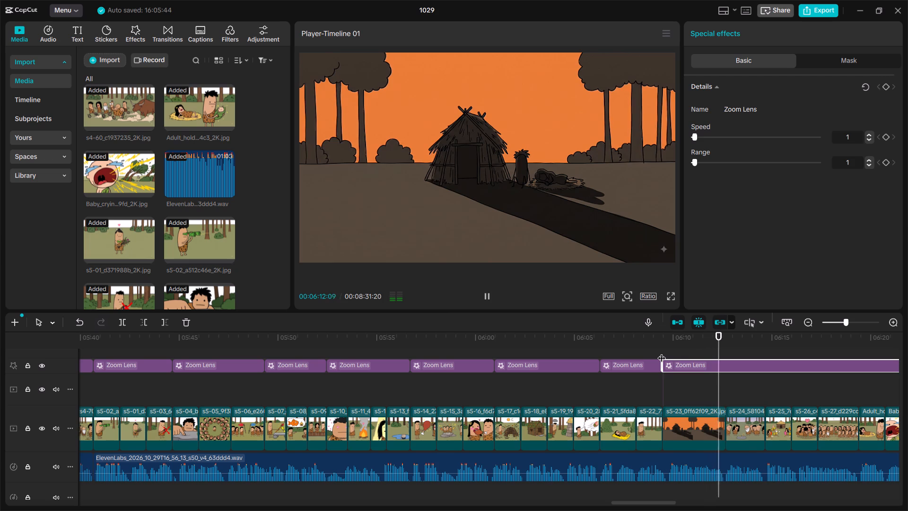
pyautogui.press('space')
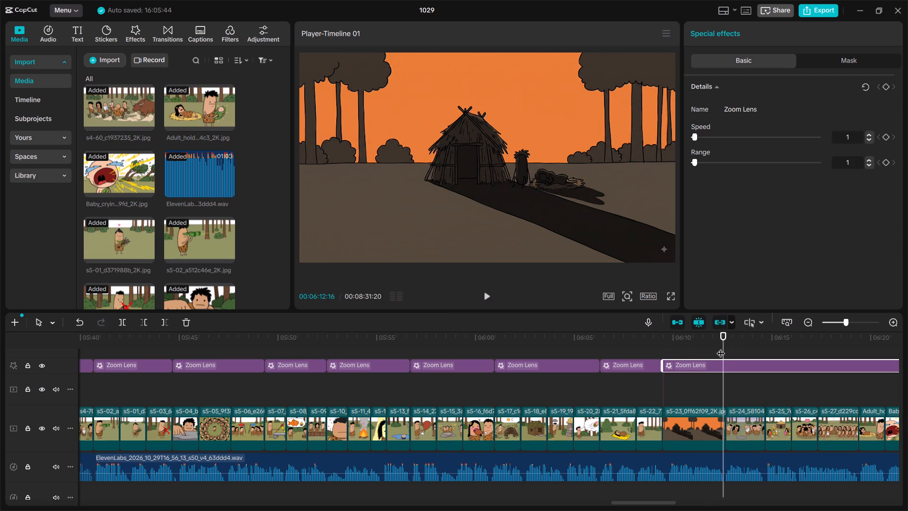
pyautogui.moveTo(721, 347); pyautogui.dragTo(727, 347)
pyautogui.hotkey('ctrl', 'b')
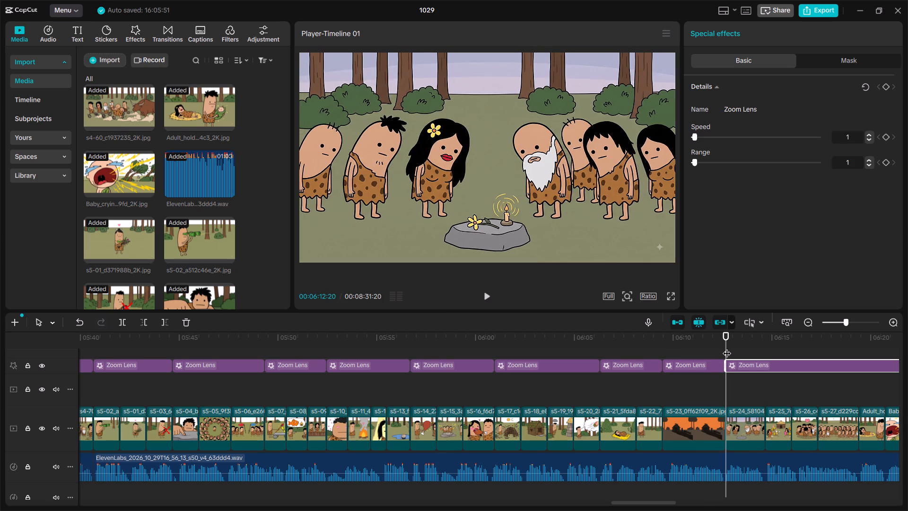
# Play on and split the remaining Zoom Lens effect at the starts of s5-27 and the crying-baby clip.
pyautogui.press('space')
pyautogui.hscroll(-2, 727, 347)
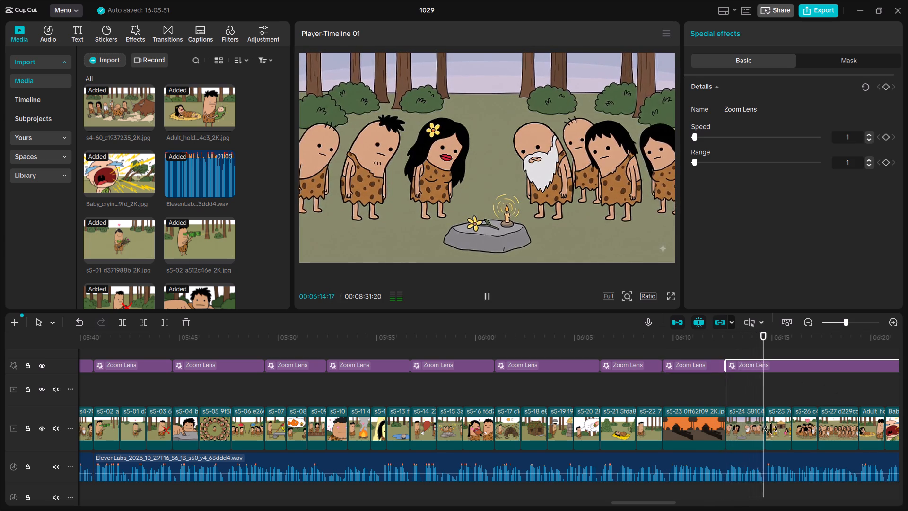
pyautogui.hscroll(-2, 771, 429)
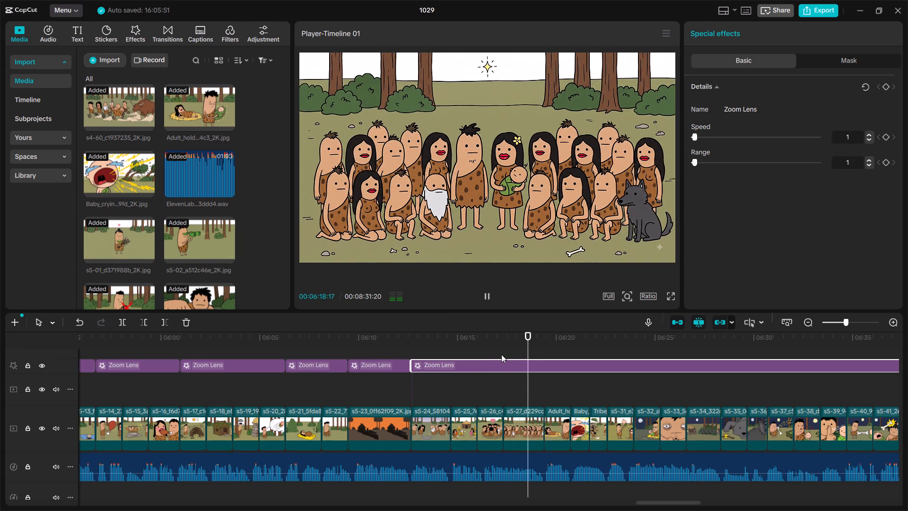
pyautogui.press('space')
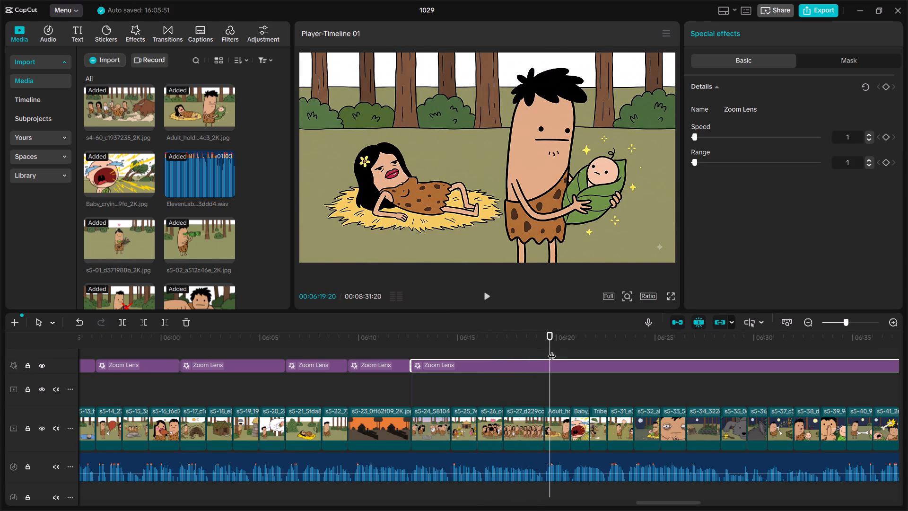
pyautogui.moveTo(551, 350); pyautogui.dragTo(502, 354)
pyautogui.hotkey('ctrl', 'b')
pyautogui.press('space')
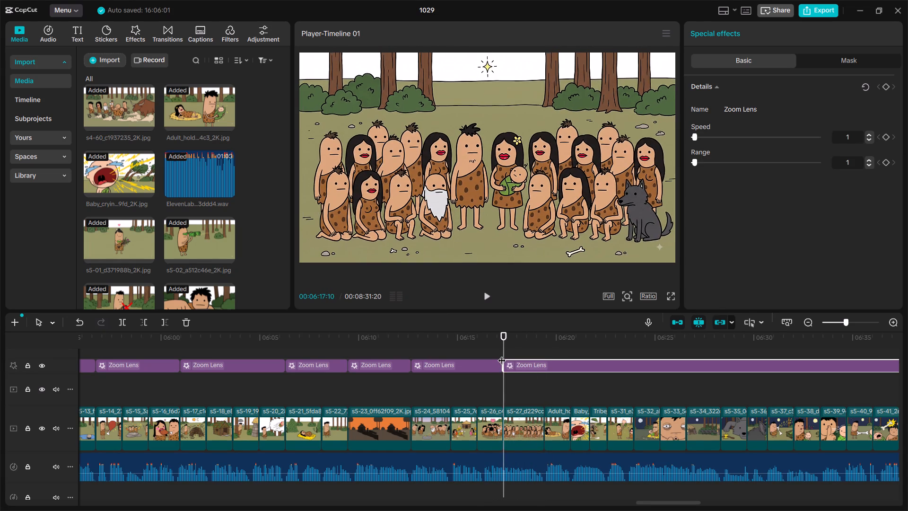
pyautogui.hscroll(-1, 502, 354)
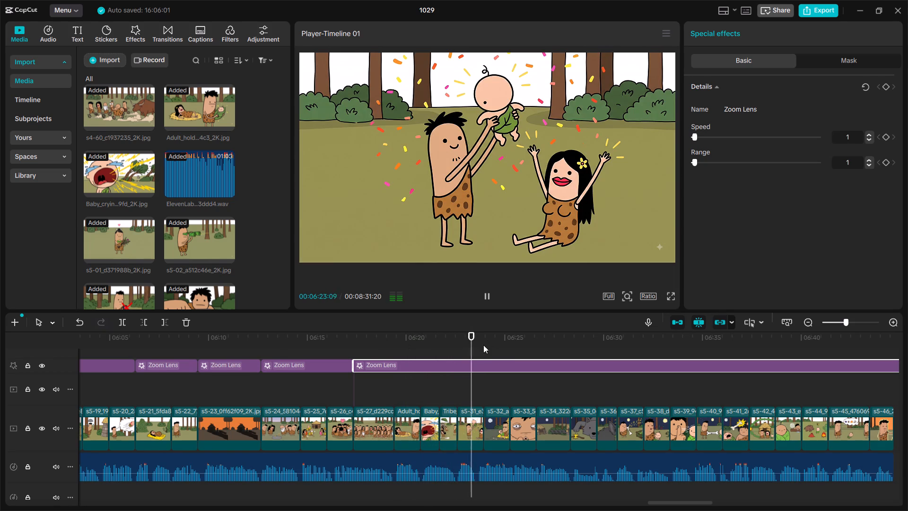
pyautogui.press('space')
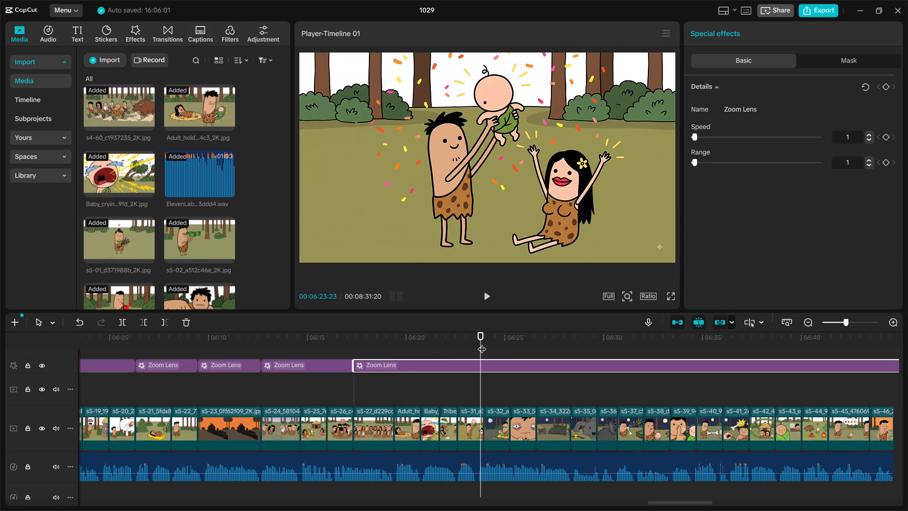
pyautogui.moveTo(482, 343); pyautogui.dragTo(419, 348)
pyautogui.hotkey('ctrl', 'b')
# Play on and split the remaining Zoom Lens effect at the start of the wolves-and-hut night clip s5-34.
pyautogui.press('space')
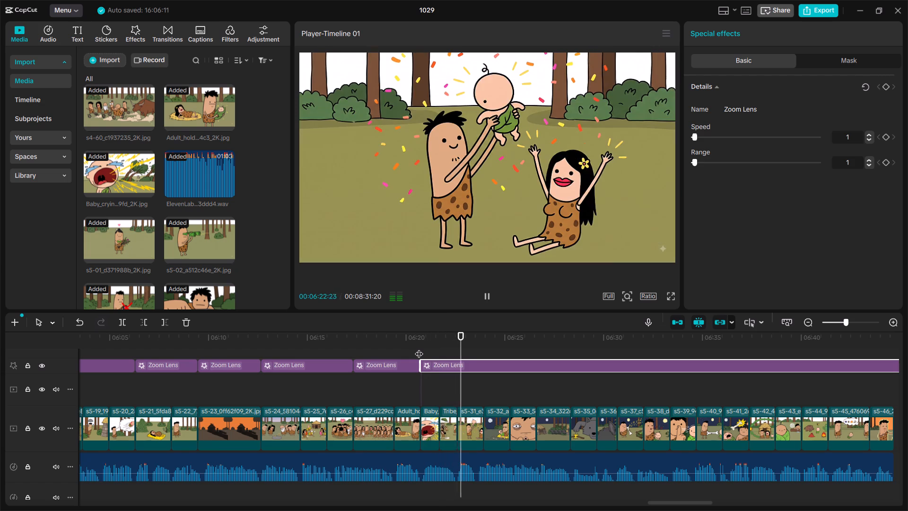
pyautogui.press('space')
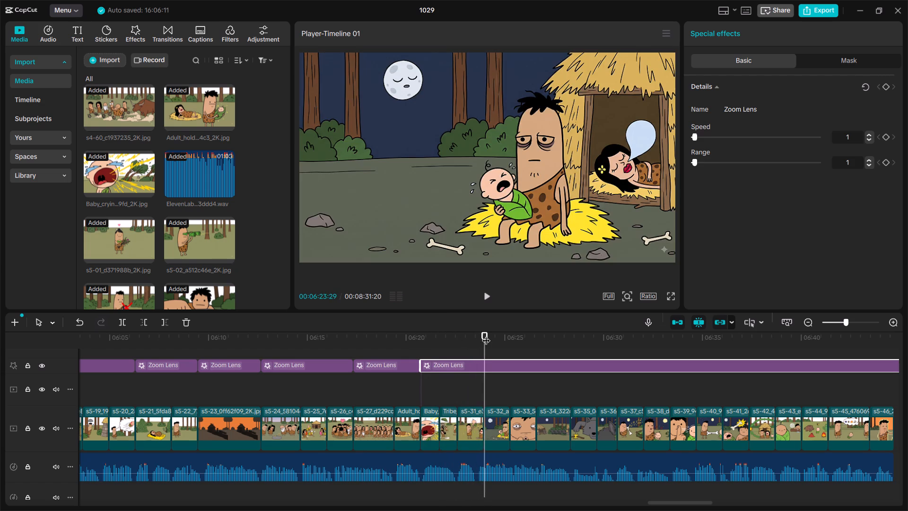
pyautogui.click(484, 345)
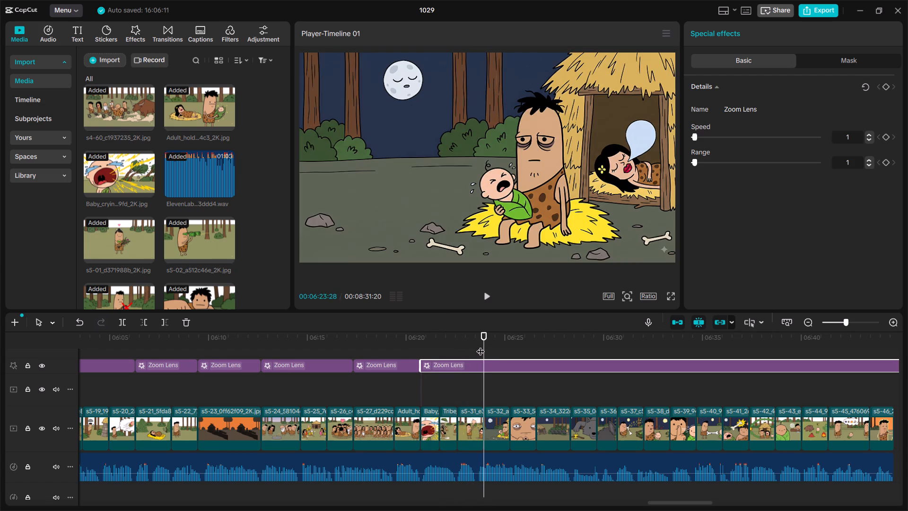
pyautogui.press('space')
pyautogui.press('space')
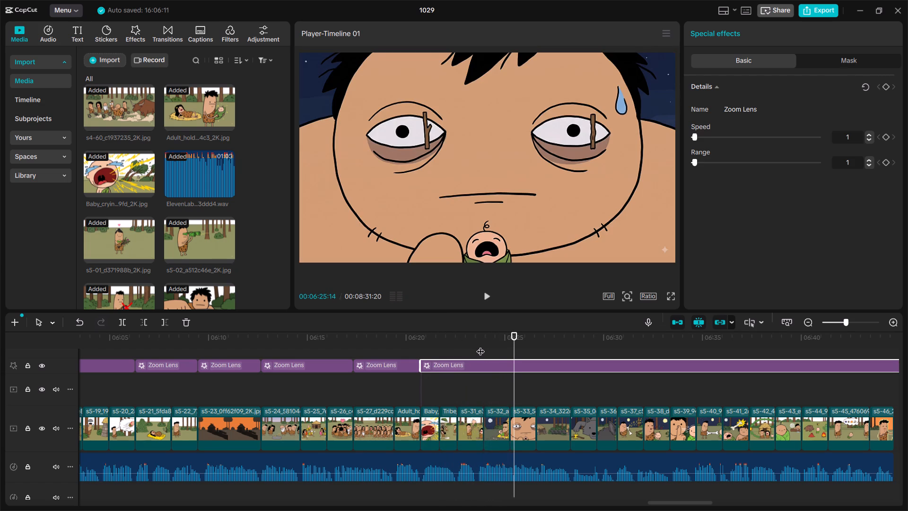
pyautogui.press('space')
pyautogui.press('space')
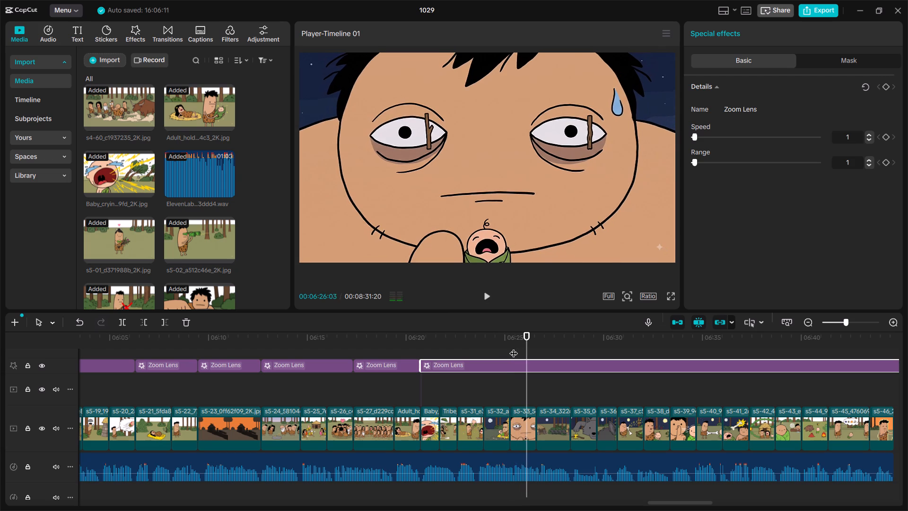
pyautogui.press('space')
pyautogui.press('space')
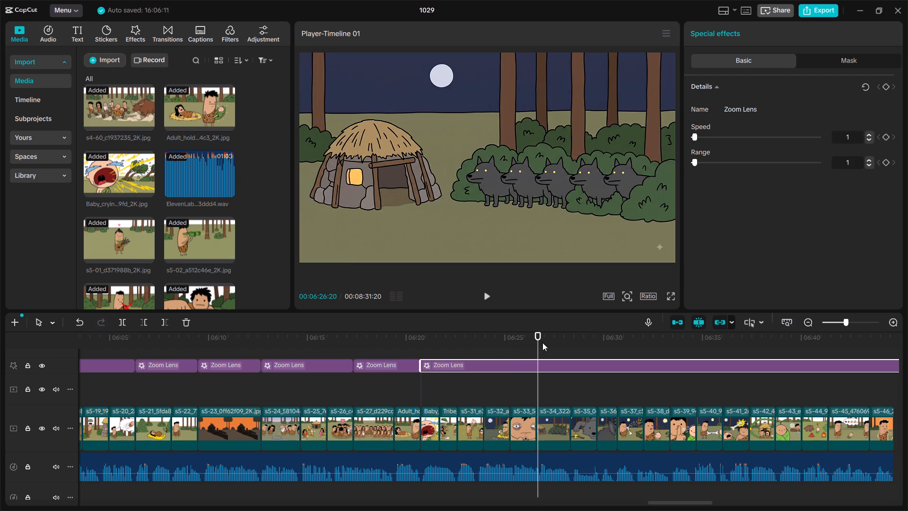
pyautogui.moveTo(539, 344); pyautogui.dragTo(542, 356)
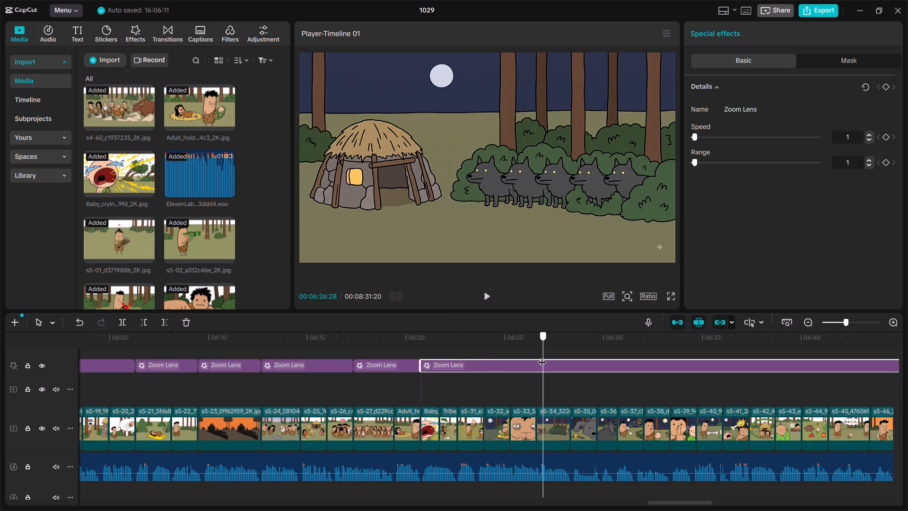
pyautogui.moveTo(542, 356); pyautogui.dragTo(538, 355)
pyautogui.hotkey('ctrl', 'b')
# Play on and split the remaining Zoom Lens effect at the start of clip s5-37, with snapping on.
pyautogui.moveTo(538, 355); pyautogui.dragTo(498, 352)
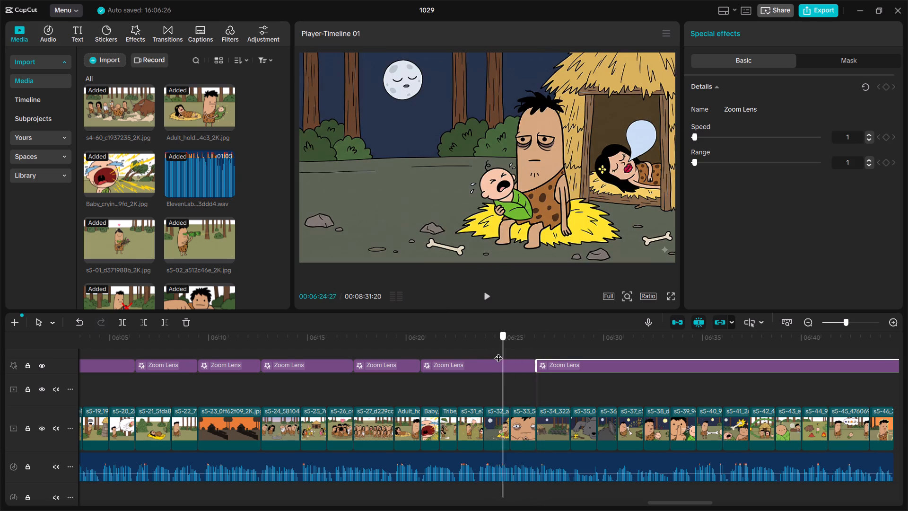
pyautogui.moveTo(498, 352); pyautogui.dragTo(492, 352)
pyautogui.press('space')
pyautogui.write('n')
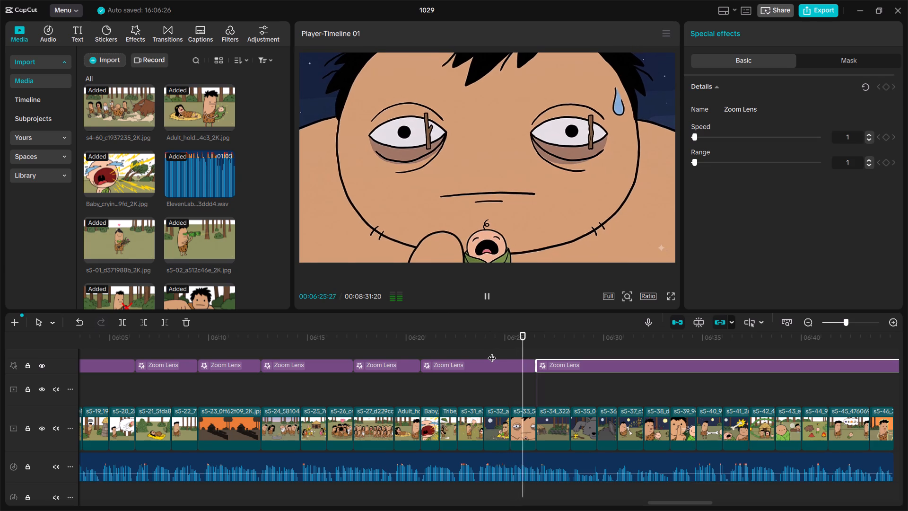
pyautogui.press('space')
pyautogui.hscroll(-1, 492, 352)
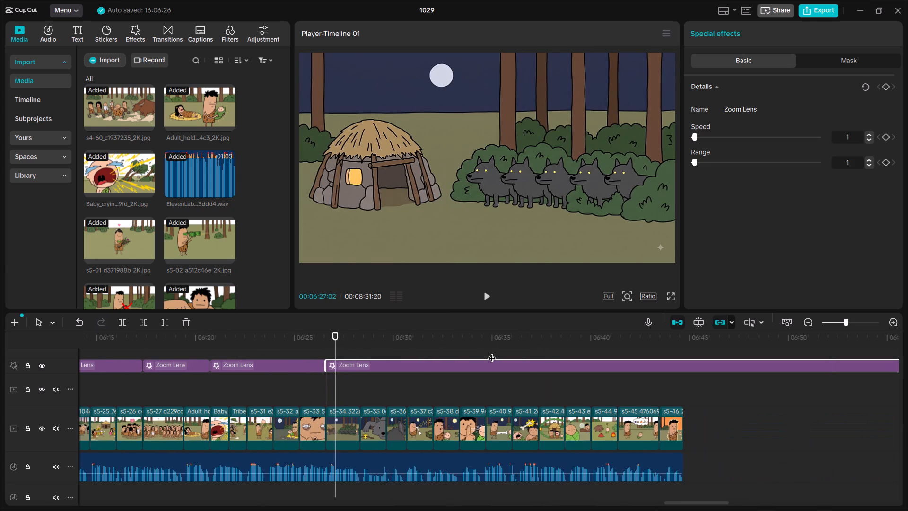
pyautogui.hscroll(-1, 492, 352)
pyautogui.press('space')
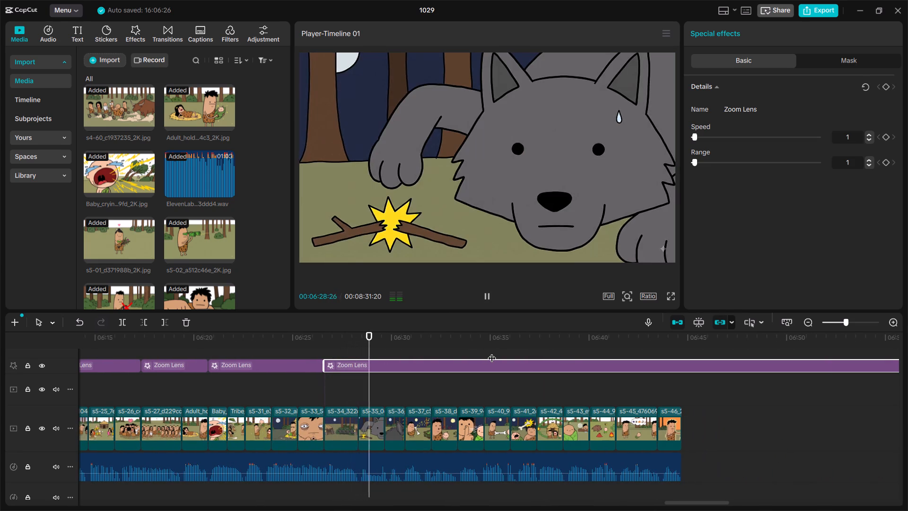
pyautogui.press('space')
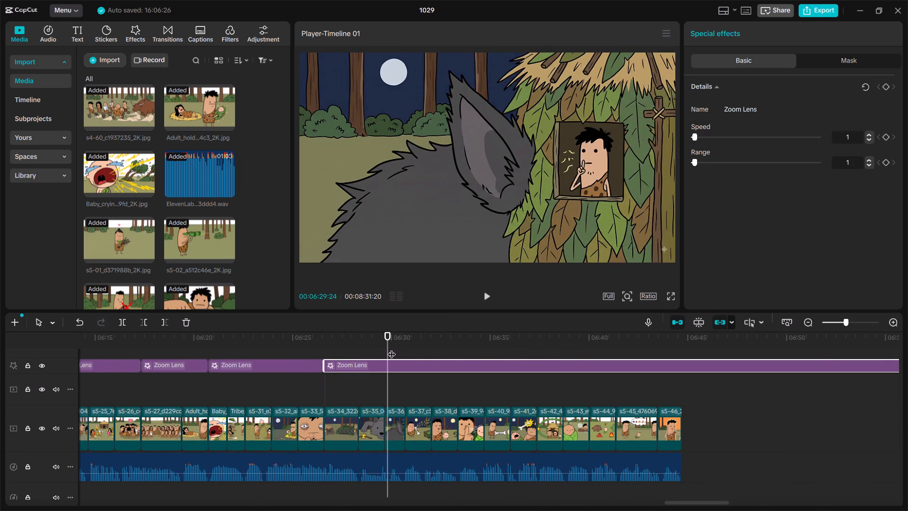
pyautogui.press('space')
pyautogui.press('space')
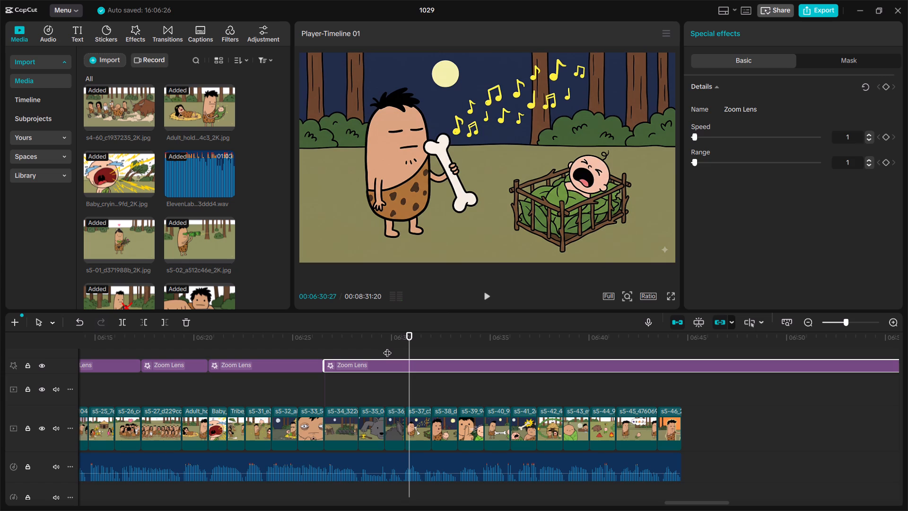
pyautogui.moveTo(409, 347); pyautogui.dragTo(404, 347)
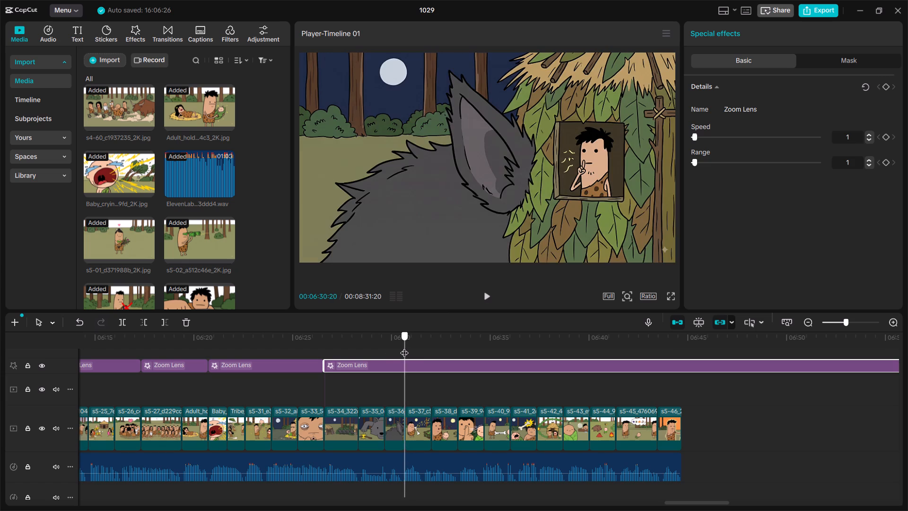
pyautogui.moveTo(404, 347); pyautogui.dragTo(404, 347)
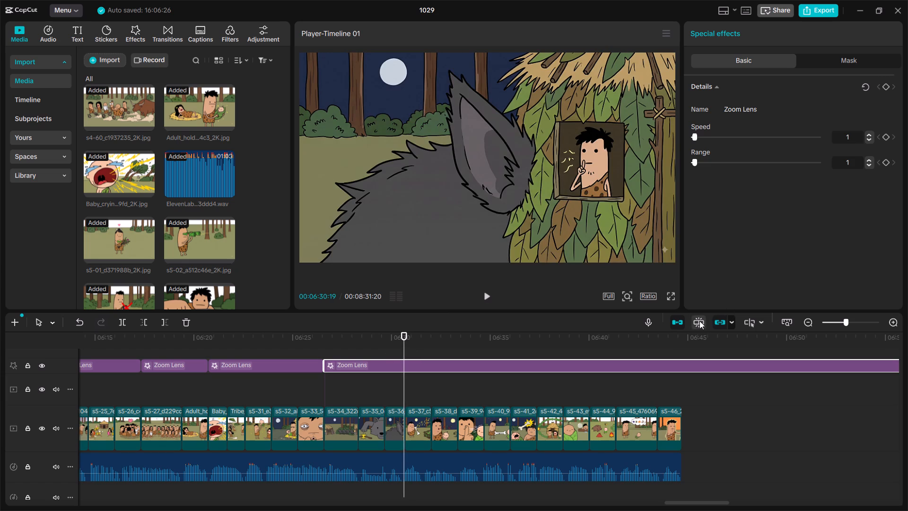
pyautogui.click(699, 321)
pyautogui.click(405, 345)
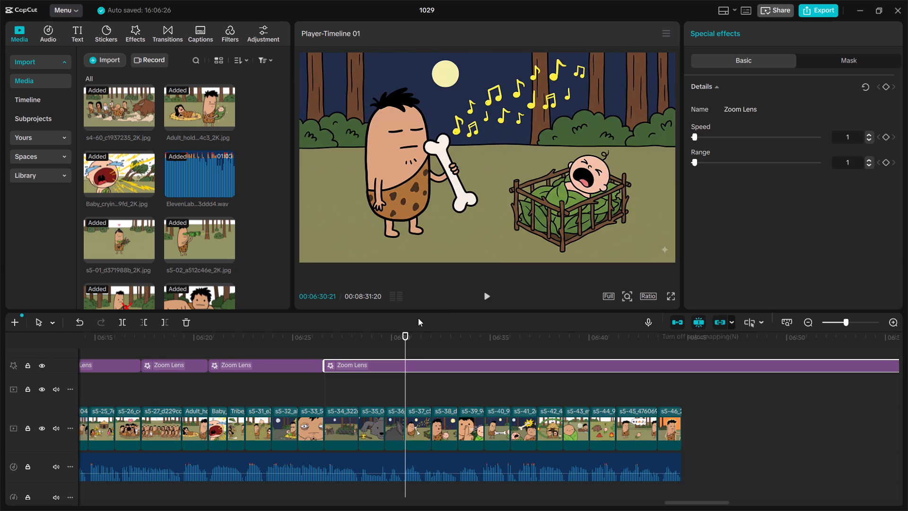
pyautogui.hotkey('ctrl', 'b')
# Play on and split the remaining Zoom Lens effect at the starts of clips s5-40 and s5-43.
pyautogui.press('space')
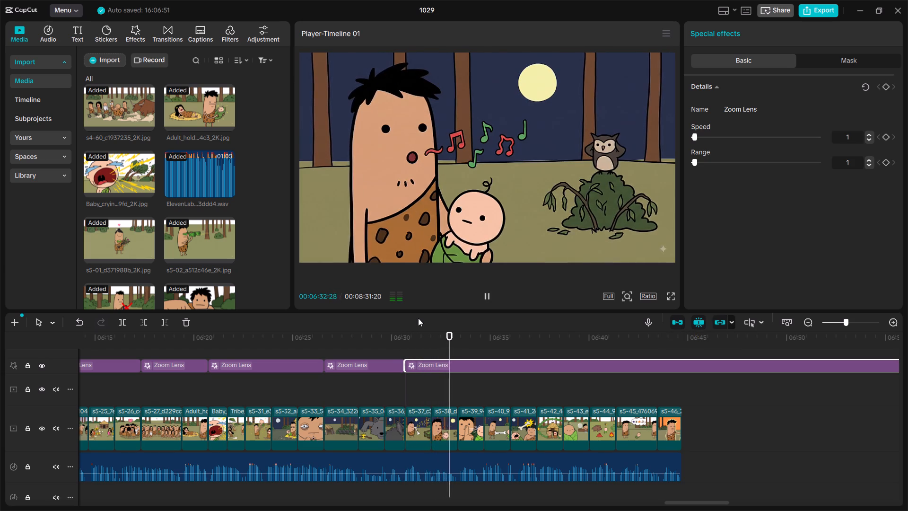
pyautogui.press('space')
pyautogui.press('space')
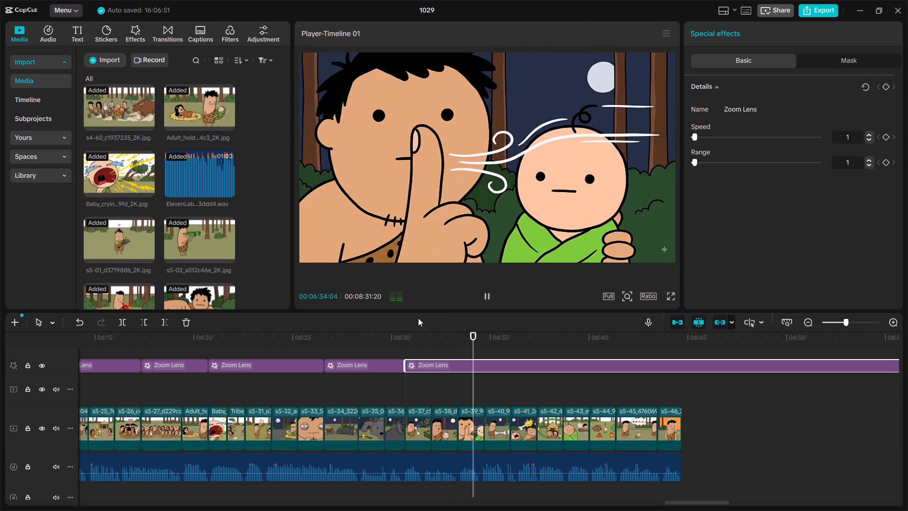
pyautogui.press('space')
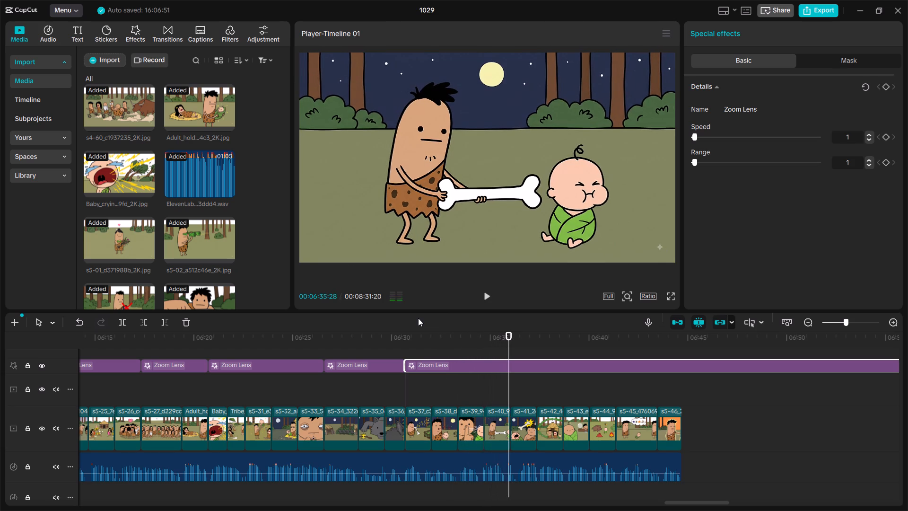
pyautogui.moveTo(510, 347); pyautogui.dragTo(485, 352)
pyautogui.hotkey('ctrl', 'b')
pyautogui.press('space')
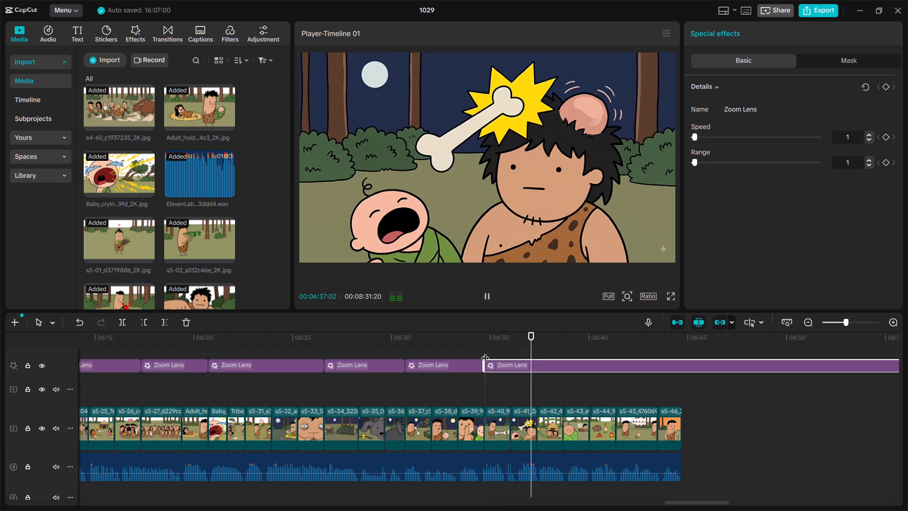
pyautogui.press('space')
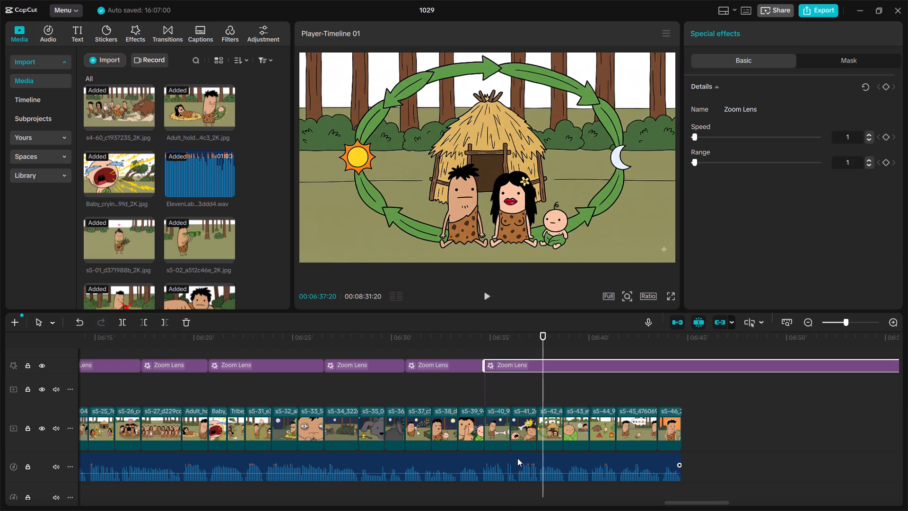
pyautogui.press('space')
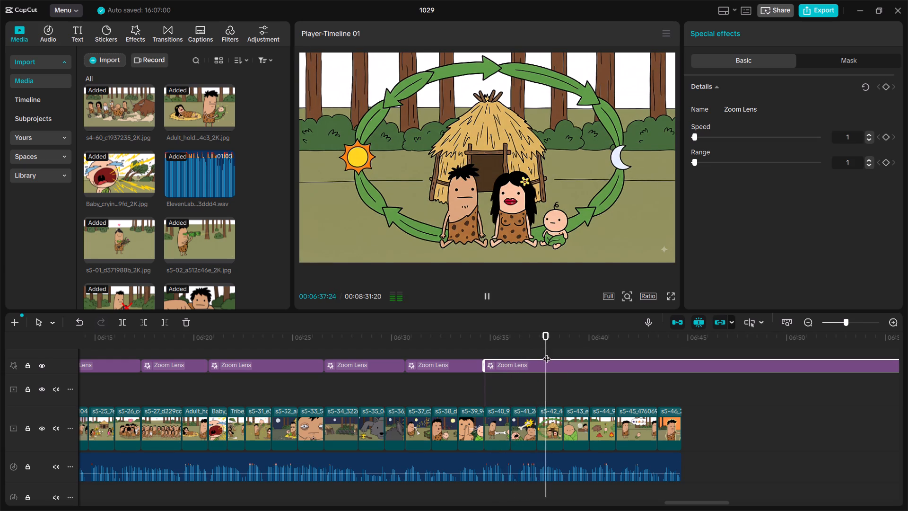
pyautogui.press('space')
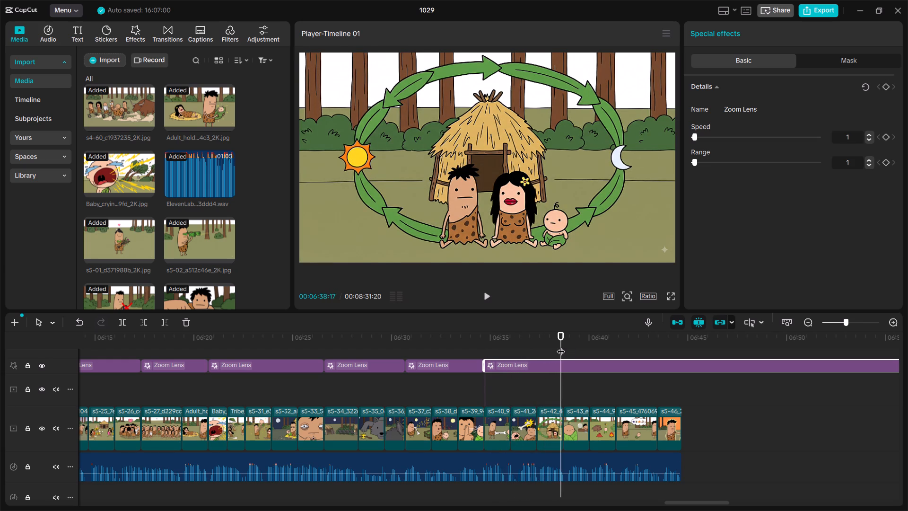
pyautogui.click(561, 345)
pyautogui.hotkey('ctrl', 'b')
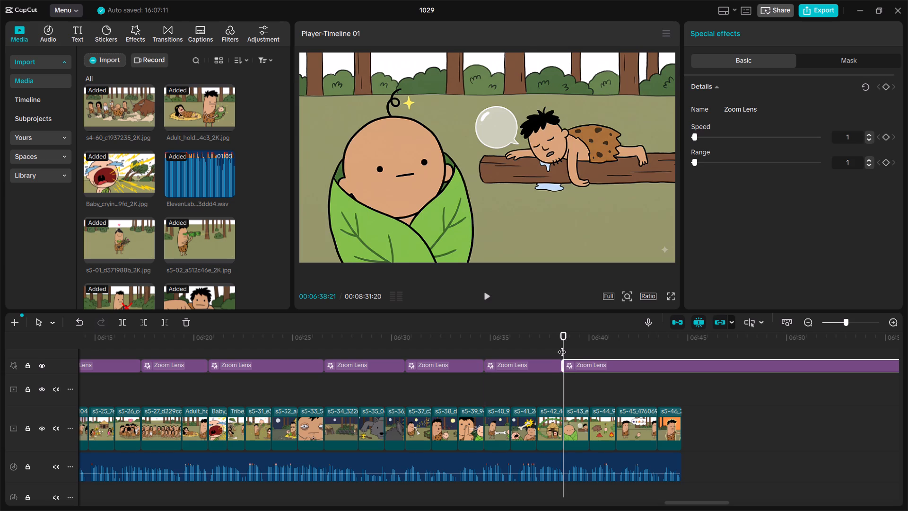
# Play on and split the remaining Zoom Lens effect at the start of s5-45 and at the end of the last clip, s5-46.
pyautogui.press('space')
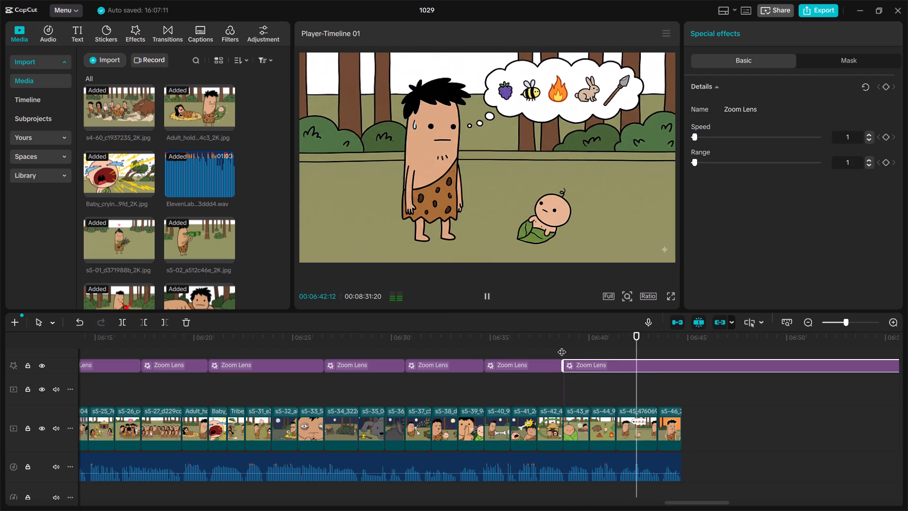
pyautogui.press('space')
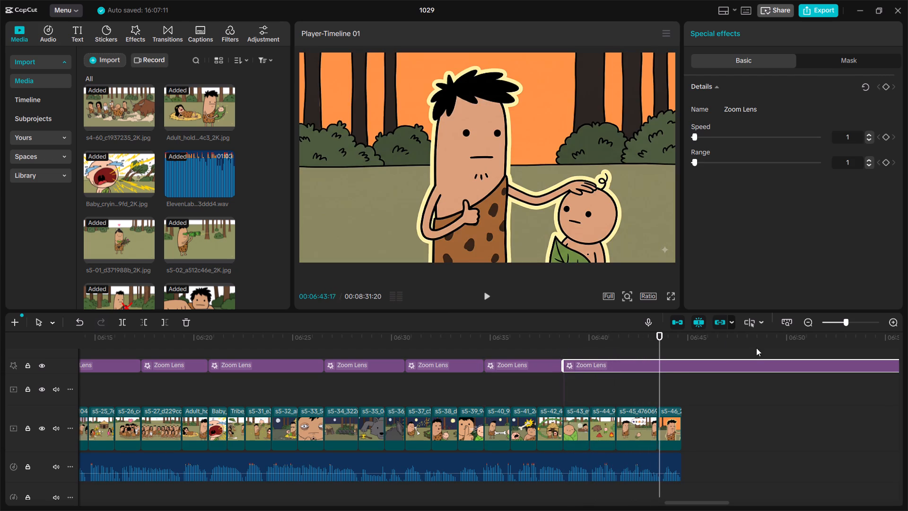
pyautogui.moveTo(660, 346); pyautogui.dragTo(617, 352)
pyautogui.hotkey('ctrl', 'b')
pyautogui.press('space')
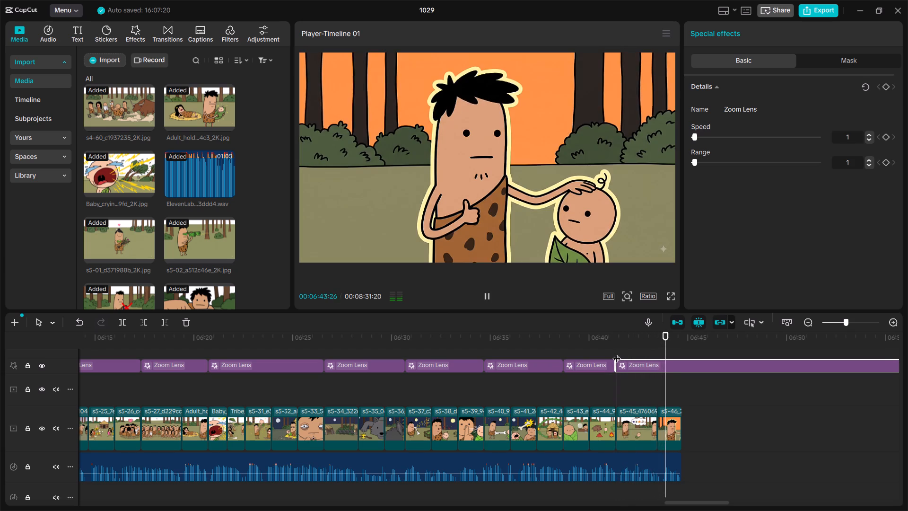
pyautogui.press('space')
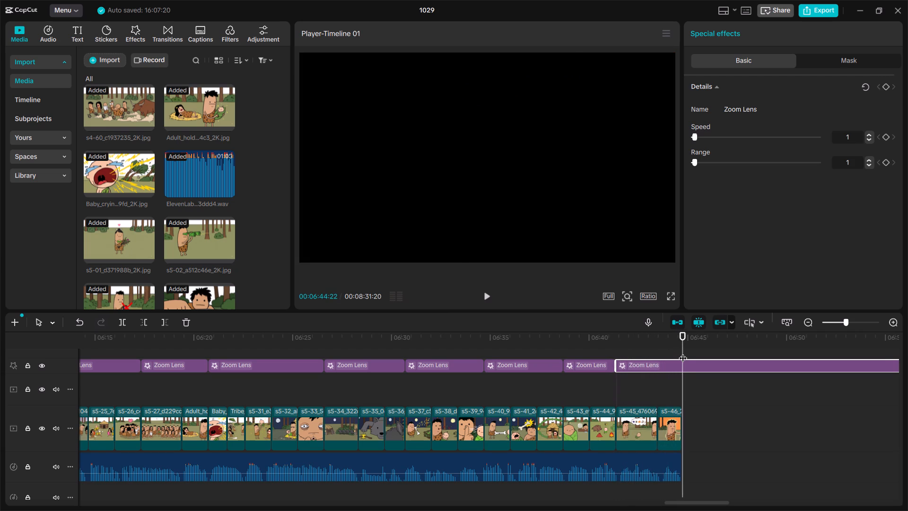